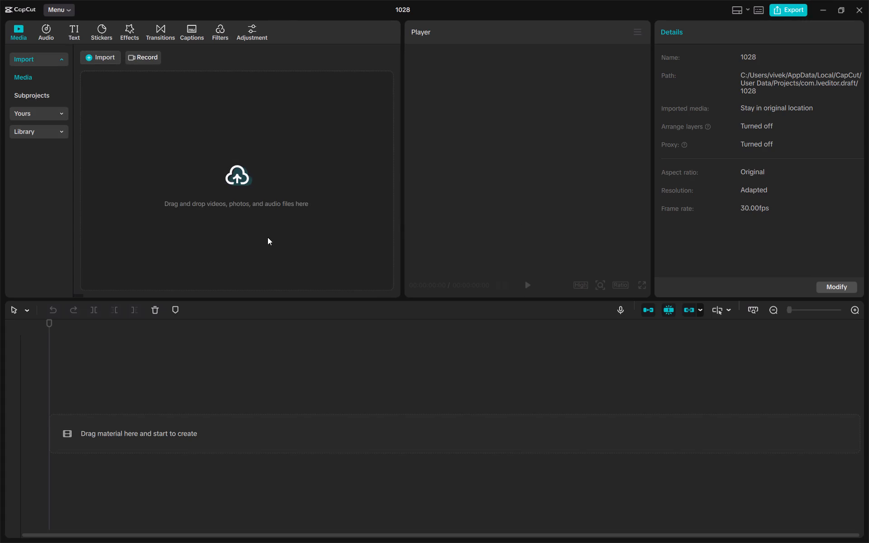
left_click(267, 237)
left_click(156, 106)
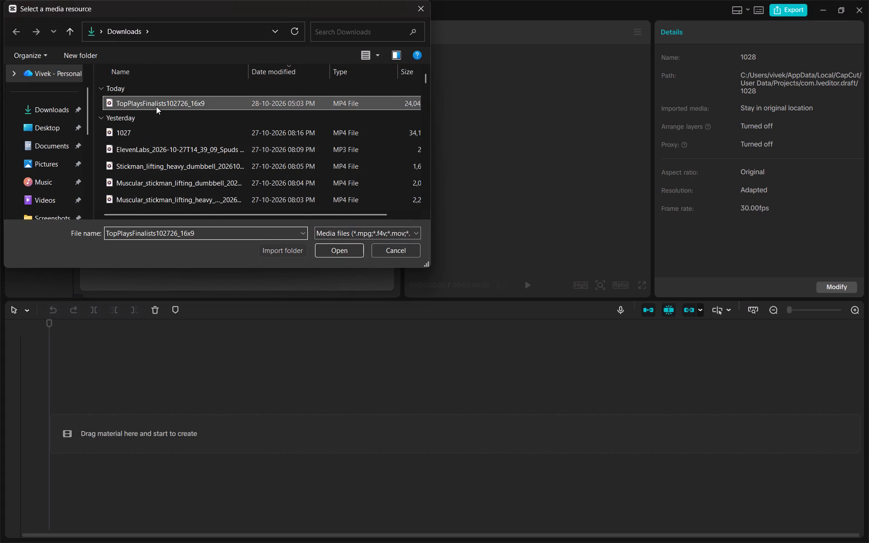
left_click(327, 247)
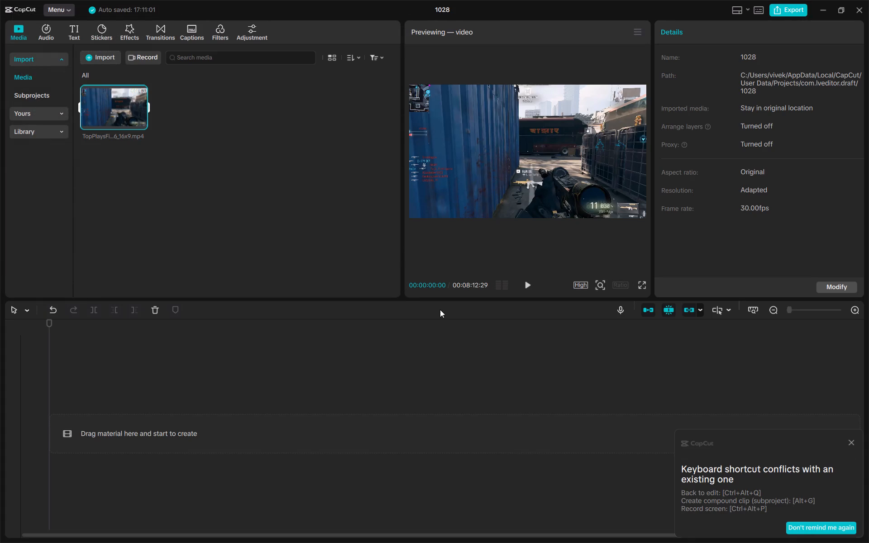
Preview the imported TopPlaysFinalists video and place it on the timeline as the main clip.
left_click(526, 283)
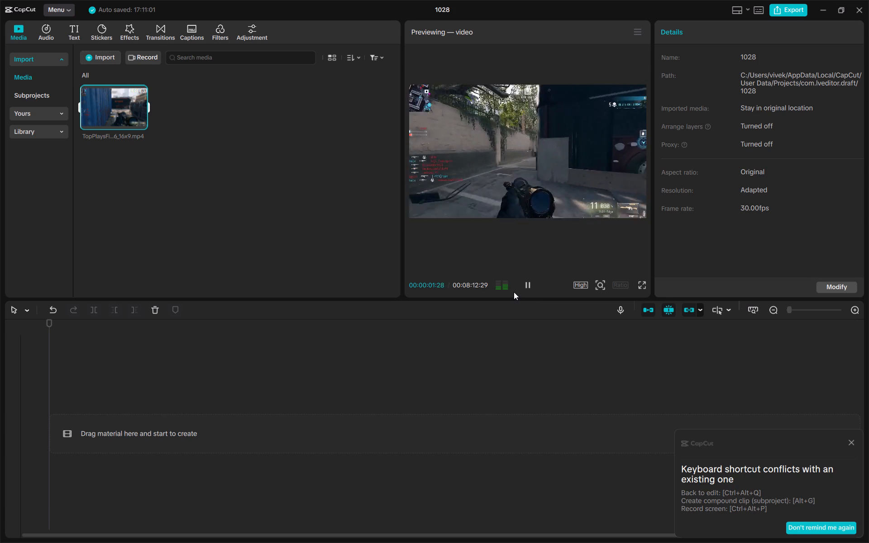
left_click_drag(109, 101, 137, 439)
Play through the opening gameplay, find where the second play begins, and split the clip at 00:00:11:05.
left_click(521, 280)
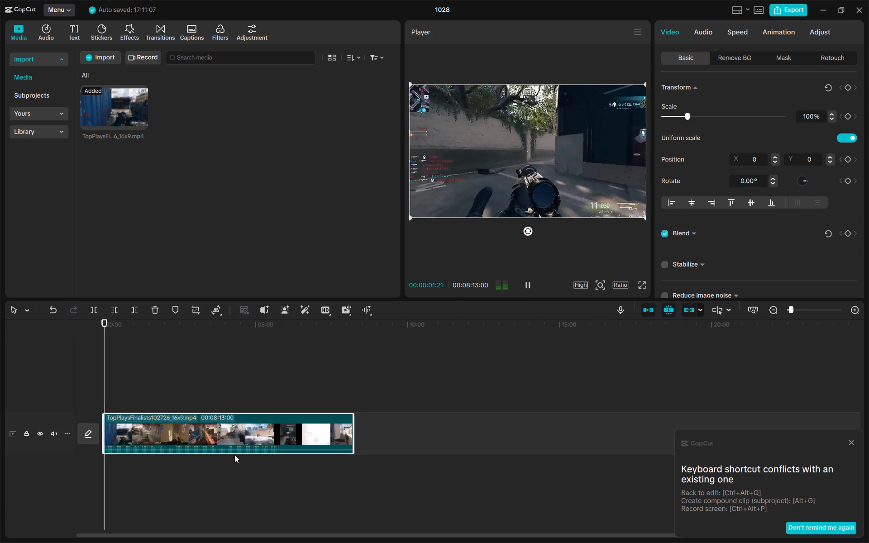
scroll(234, 455, "up", 7, "ctrl")
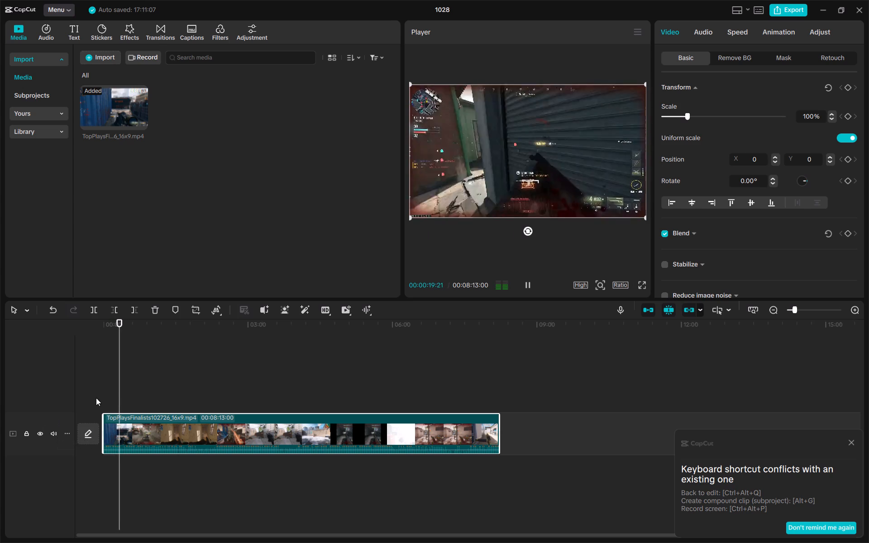
left_click_drag(119, 386, 112, 388)
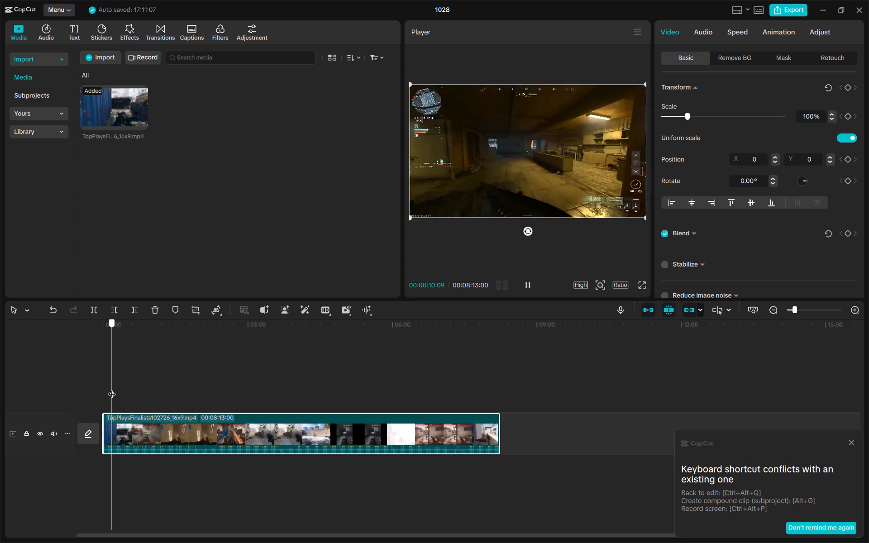
left_click_drag(112, 388, 110, 388)
key("space")
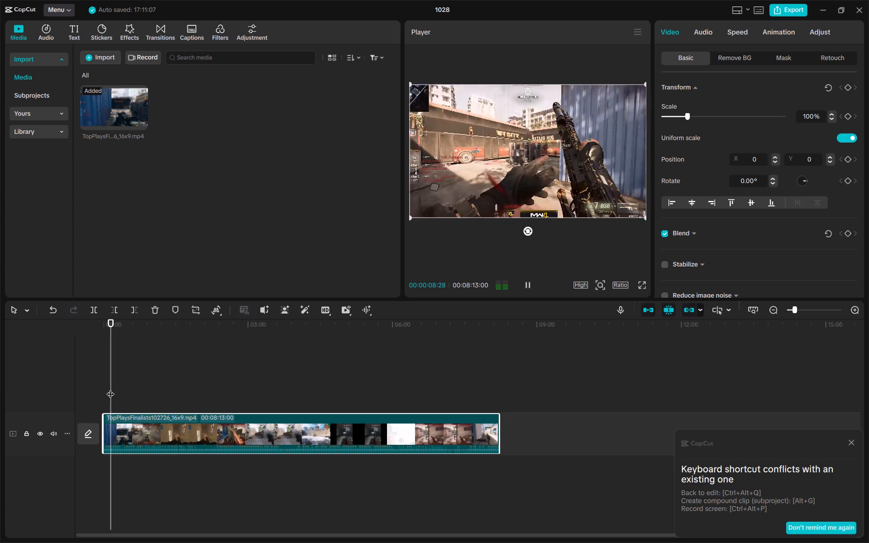
key("space")
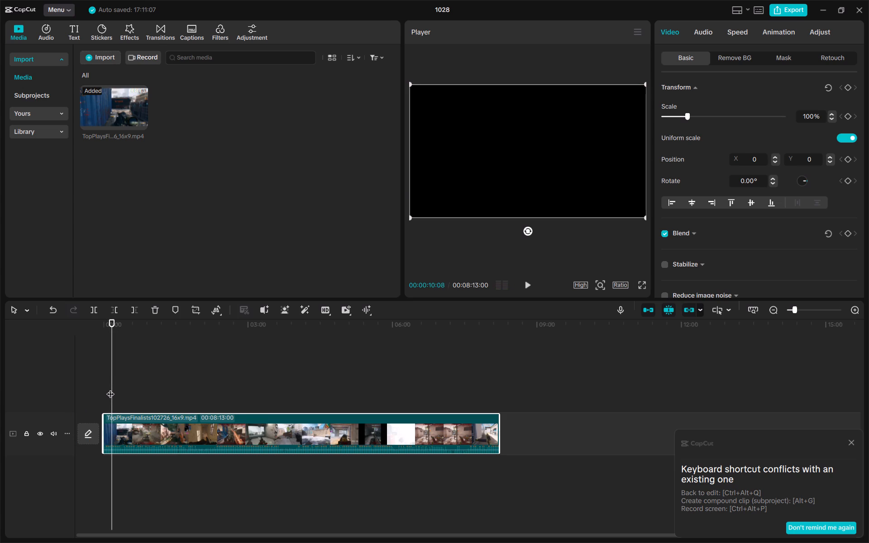
key("space")
key("space")
key("space")
key("space")
key("space")
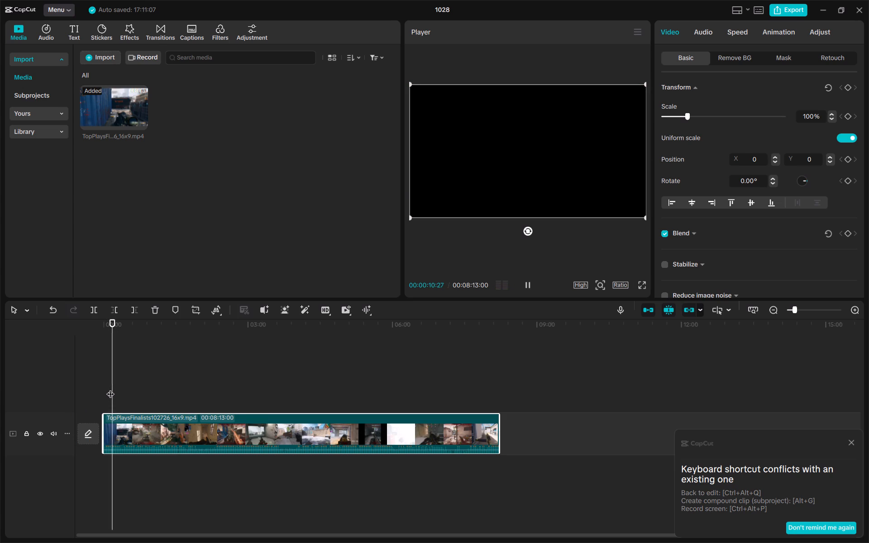
key("space")
key("space")
key("space")
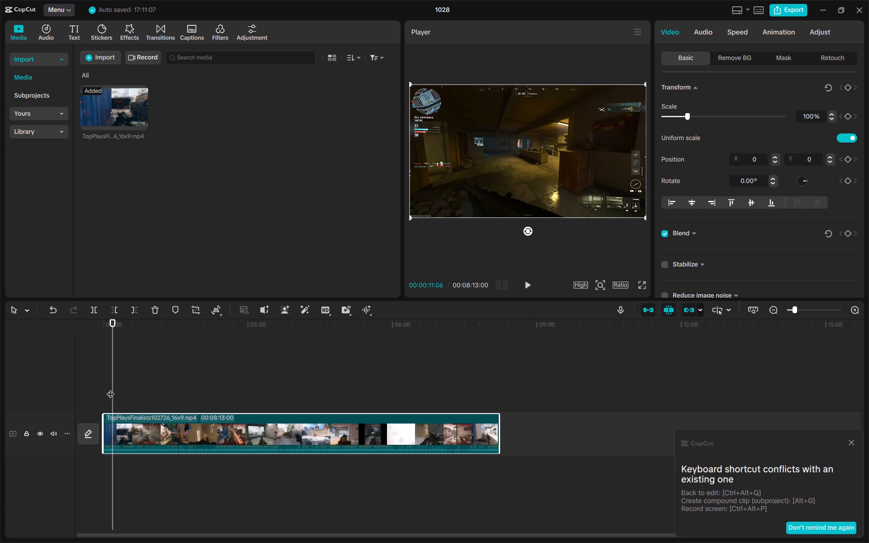
key("Left")
key("Left")
key("Left")
key("Right")
key("Right")
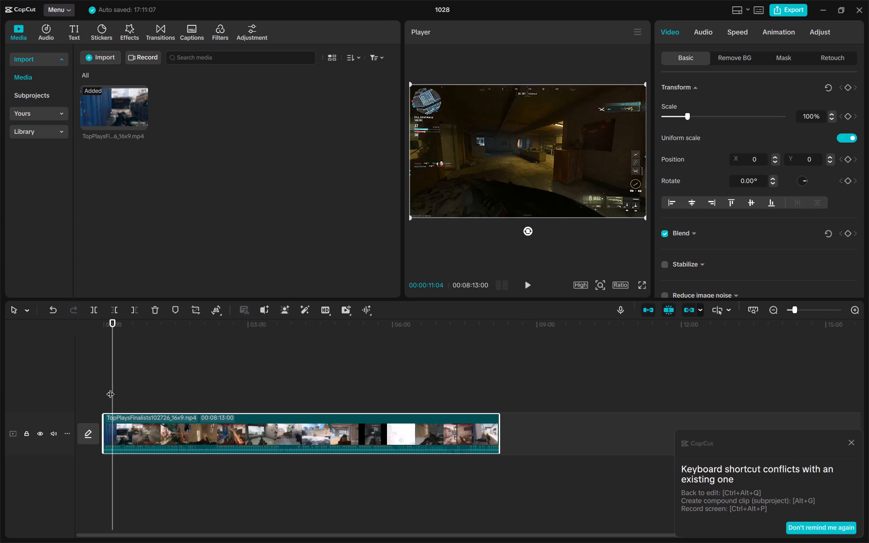
left_click(96, 314)
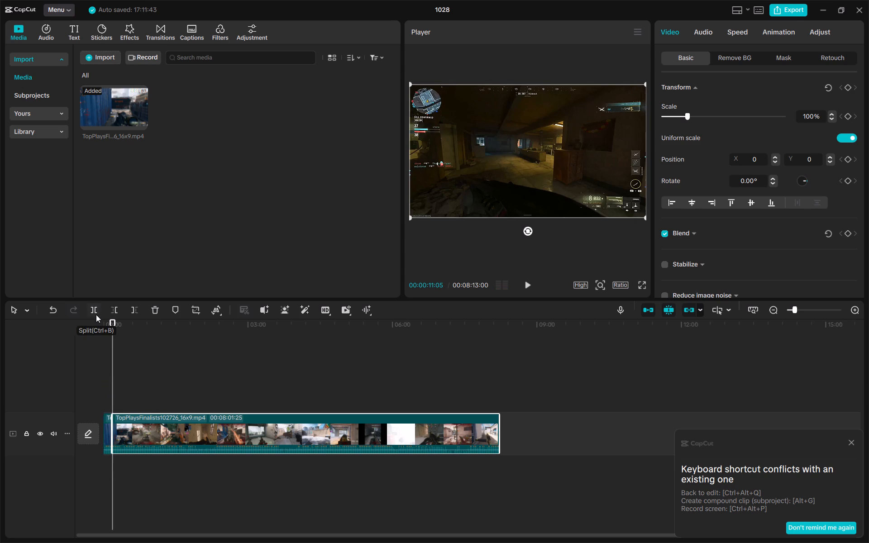
Delete the short opening segment before the split.
left_click(108, 421)
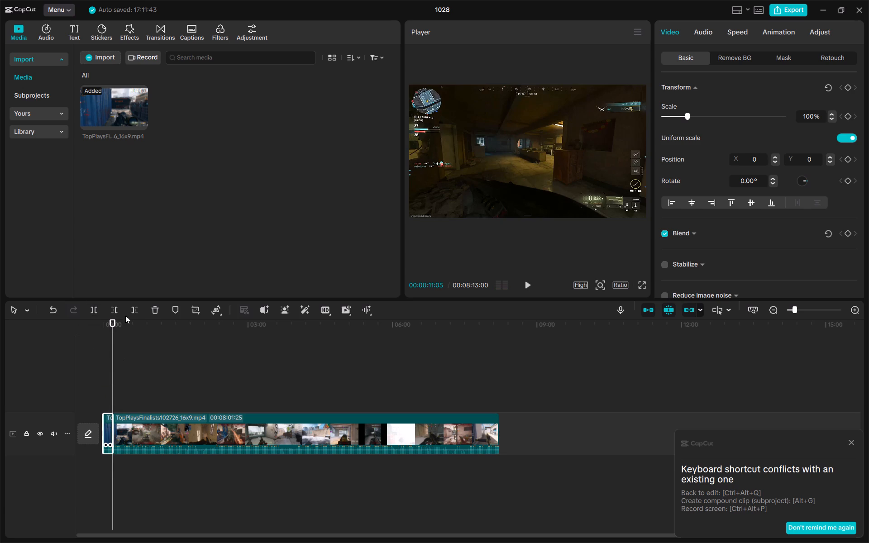
left_click(160, 310)
Play the remaining footage from the start and split it just after the first play ends, at 00:00:27:17.
key("Left")
key("Left")
key("Left")
key("Left")
key("Left")
key("Left")
key("Left")
key("Left")
key("Left")
key("Left")
key("Left")
key("Left")
key("Left")
key("Left")
key("Left")
key("Left")
key("Left")
key("Left")
key("Left")
key("Left")
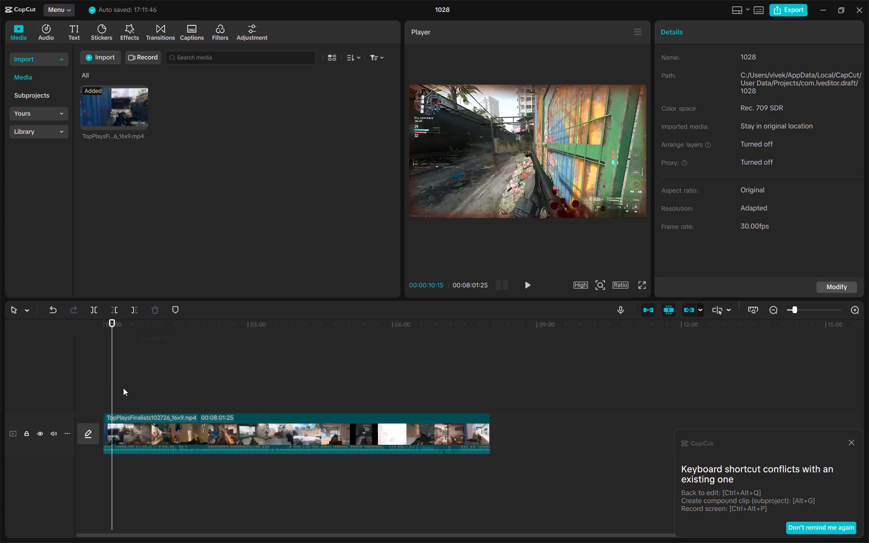
left_click_drag(111, 387, 36, 367)
key("space")
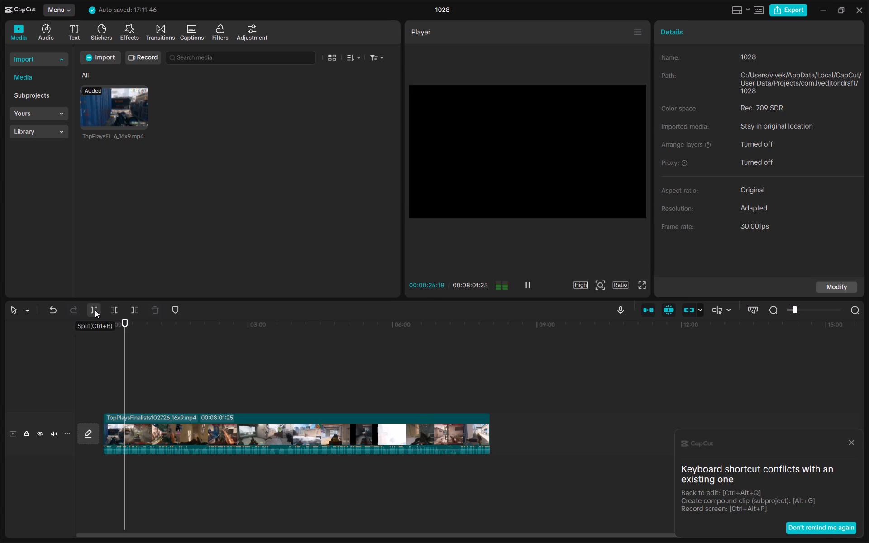
left_click(95, 310)
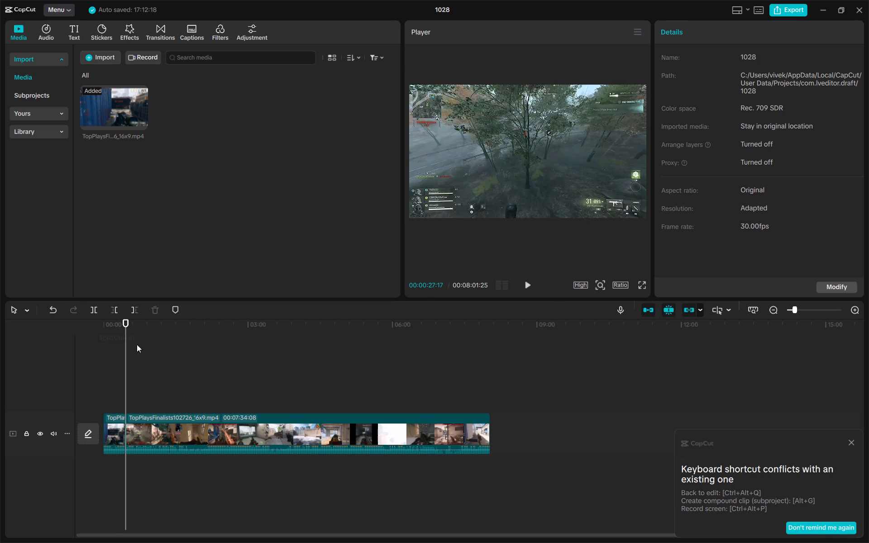
Select the first segment, step back frame by frame from the split, and replay the footage around the cut.
left_click(116, 423)
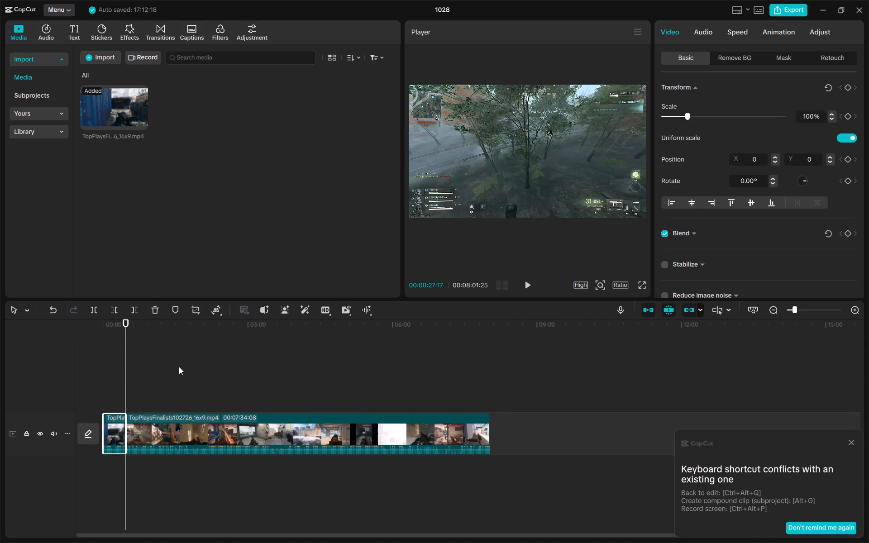
key("Left")
key("Left")
key("Left")
key("Left")
key("Left")
key("Left")
key("Left")
key("Left")
key("Left")
key("Left")
key("Left")
key("Left")
key("Left")
key("Left")
key("Left")
key("Left")
key("Left")
key("Left")
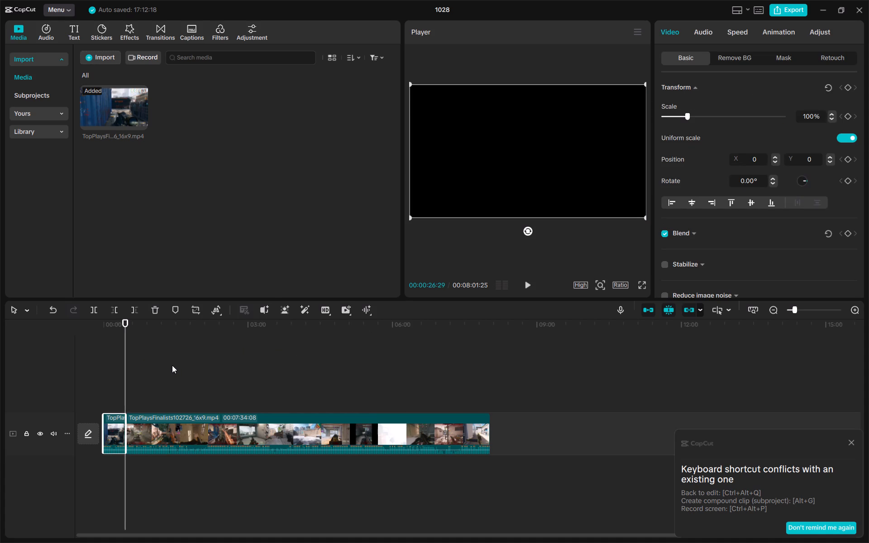
key("Left")
key("Left")
key("Left")
key("Left")
key("Left")
key("Left")
key("Left")
key("Left")
key("Left")
key("Left")
key("Left")
key("Left")
key("Left")
key("Left")
key("Left")
key("Left")
key("Left")
key("Left")
key("Left")
key("Left")
key("space")
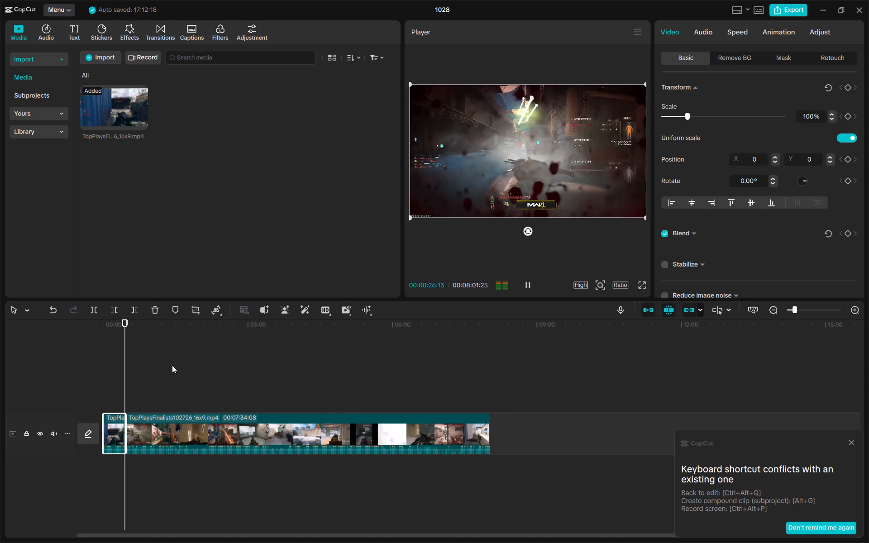
Delete the long segment after the split, keeping only the first play on the timeline.
left_click(221, 455)
left_click(223, 438)
left_click(153, 309)
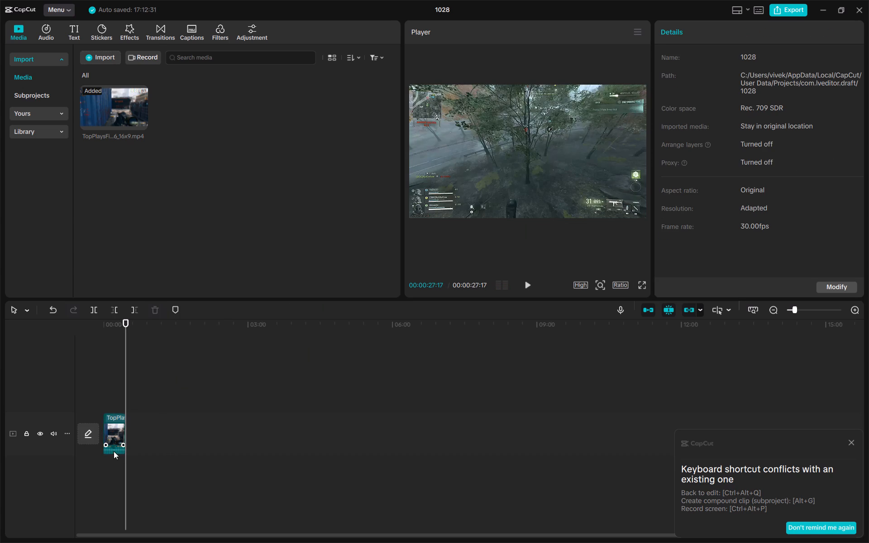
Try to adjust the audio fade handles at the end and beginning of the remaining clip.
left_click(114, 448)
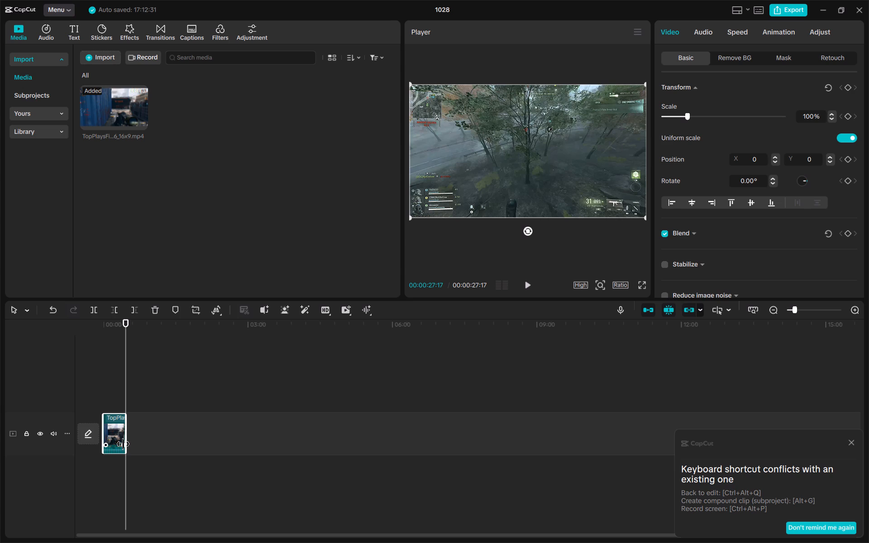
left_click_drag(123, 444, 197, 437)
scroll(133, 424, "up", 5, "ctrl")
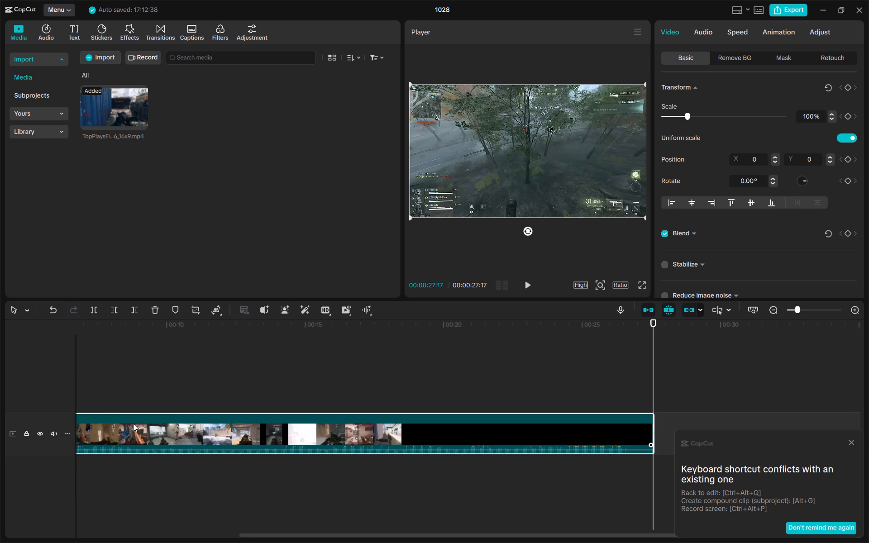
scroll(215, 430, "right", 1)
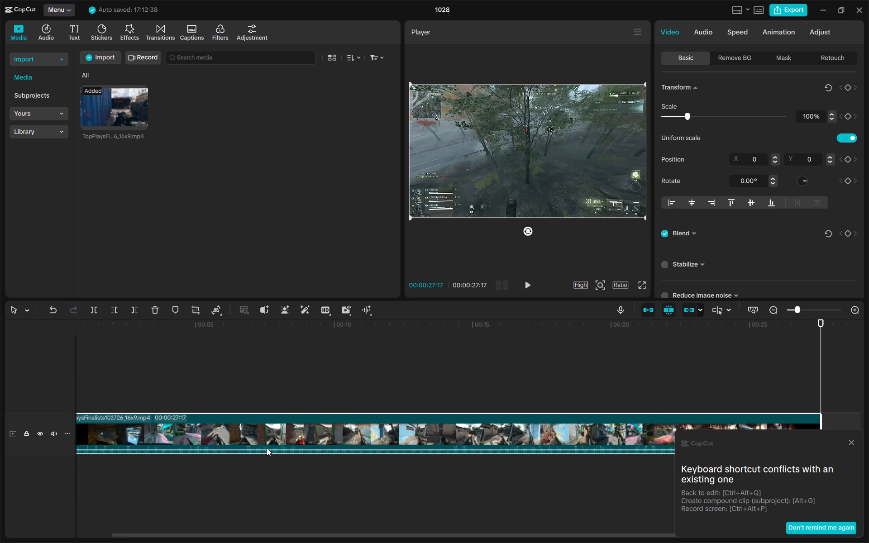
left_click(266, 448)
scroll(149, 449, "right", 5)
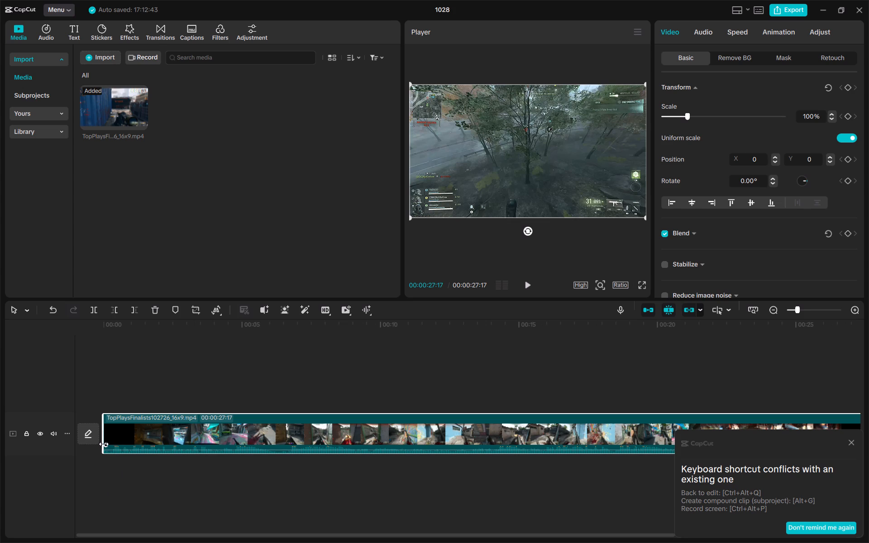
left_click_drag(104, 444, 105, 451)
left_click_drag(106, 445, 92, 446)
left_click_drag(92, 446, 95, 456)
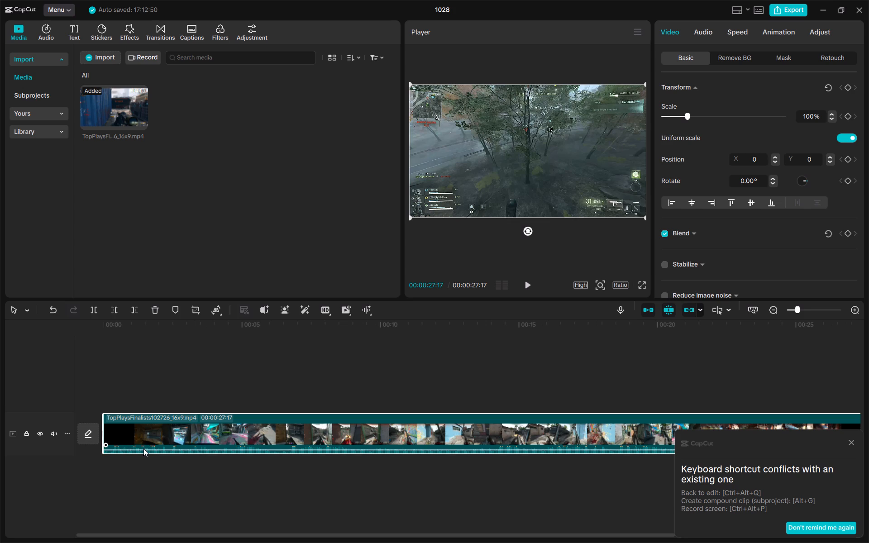
Raise the clip's audio volume to about 5.4 dB on the timeline.
left_click(143, 449)
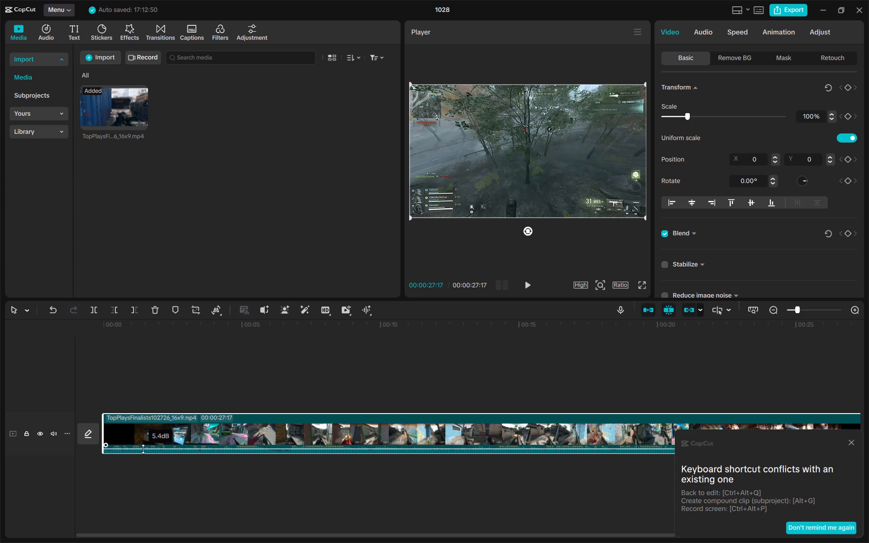
Play back the clip to its end, closing the shortcut-conflict notice, and replay the last two seconds.
key("space")
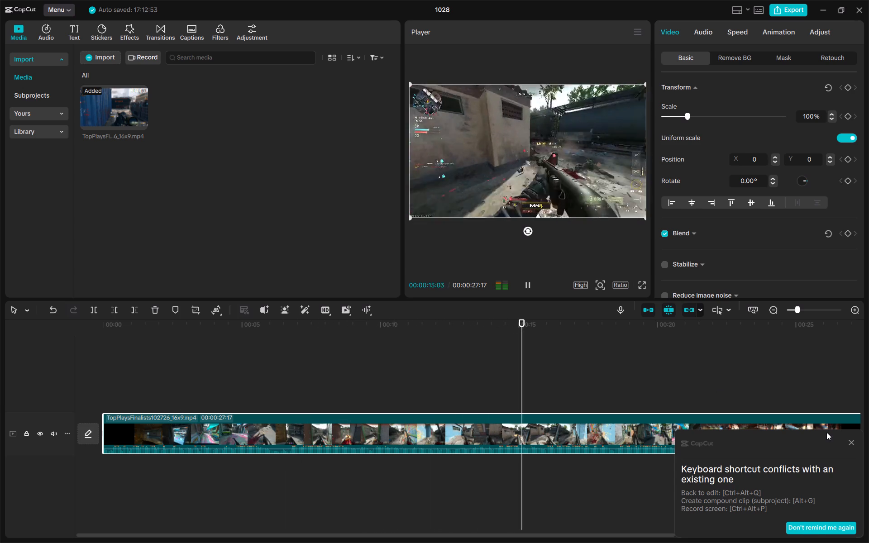
left_click(854, 441)
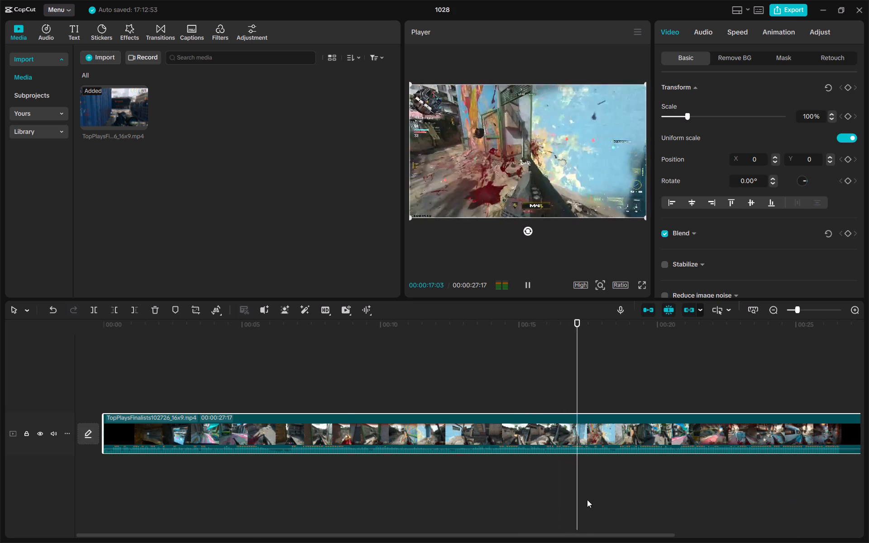
scroll(626, 457, "left", 6)
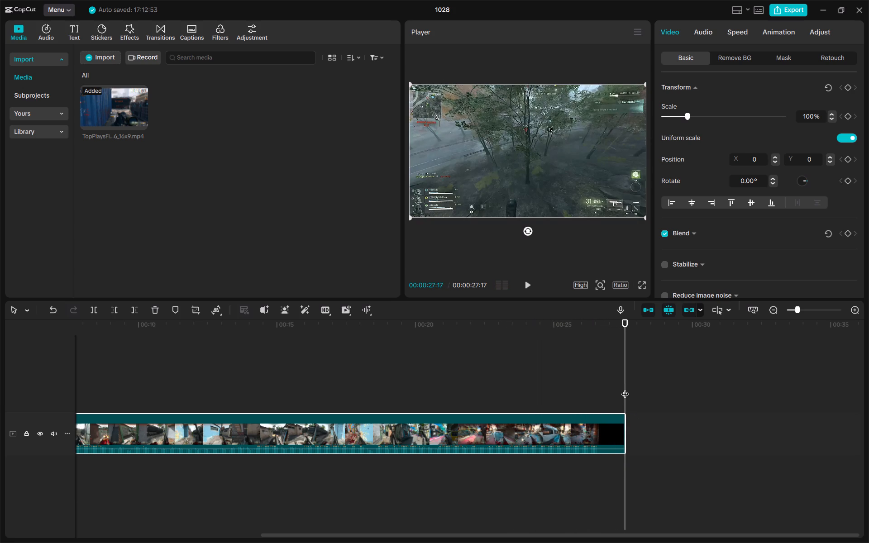
left_click_drag(623, 384, 564, 392)
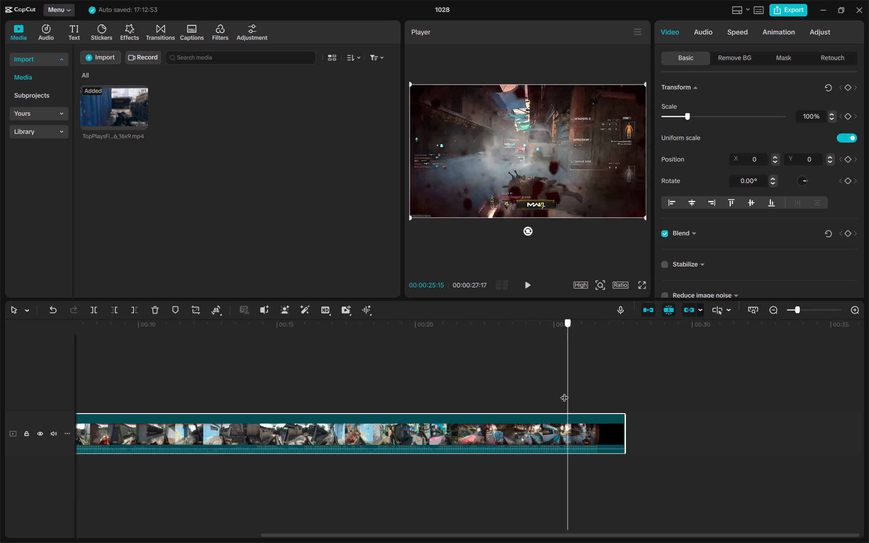
key("space")
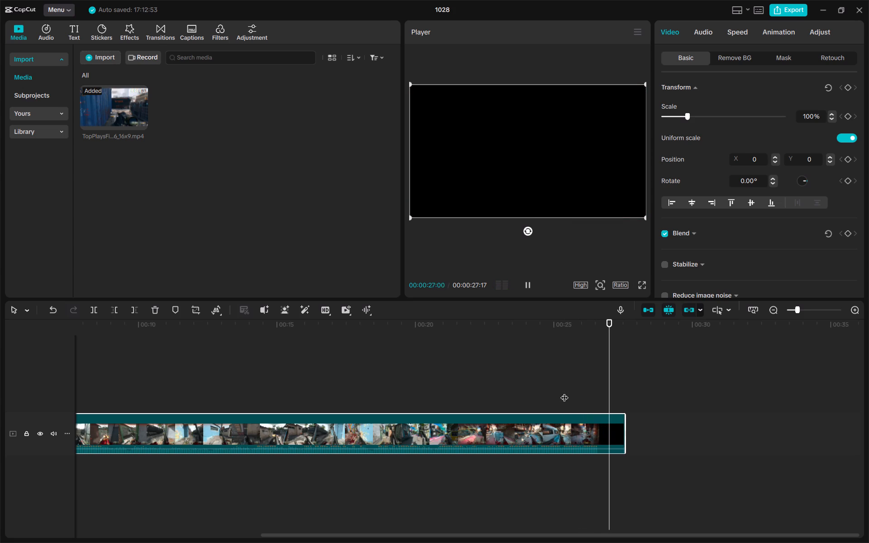
key("space")
Split the clip at 00:00:26:16, the first black frame near its end.
left_click_drag(610, 378, 608, 378)
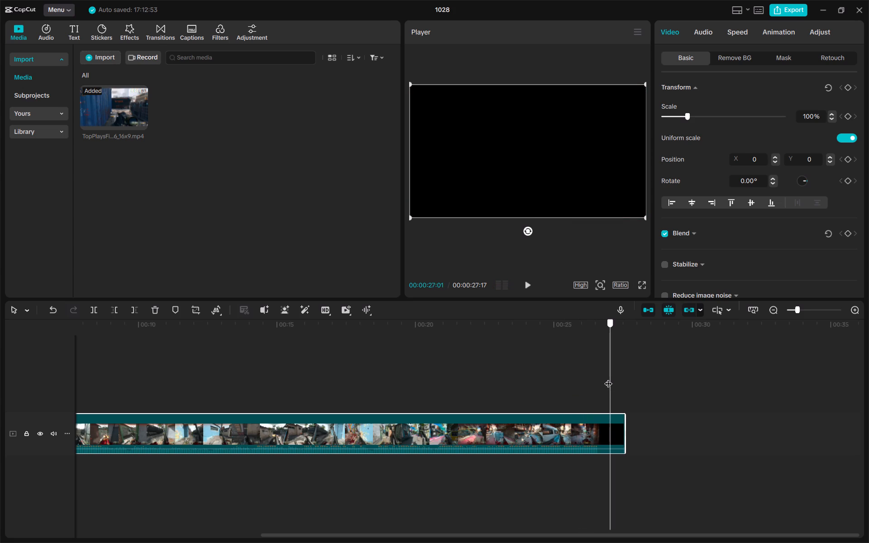
left_click_drag(608, 378, 600, 382)
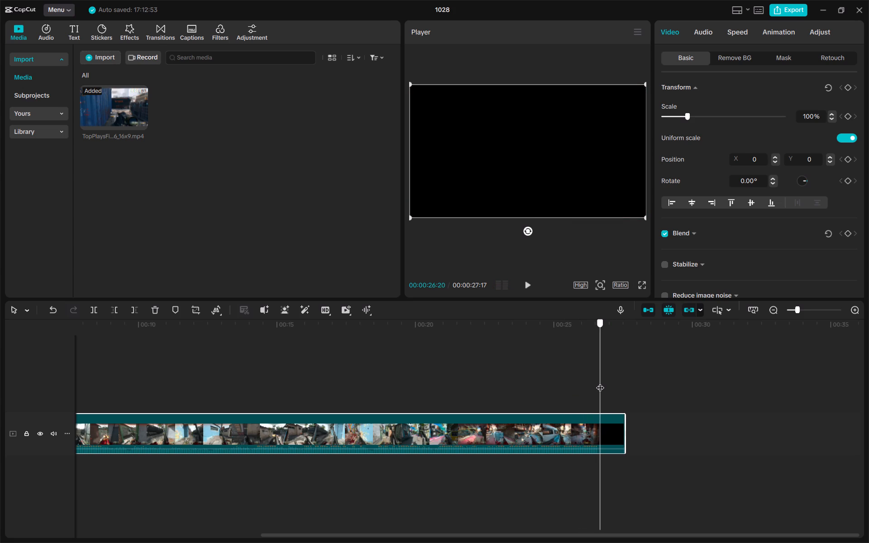
left_click_drag(600, 382, 601, 382)
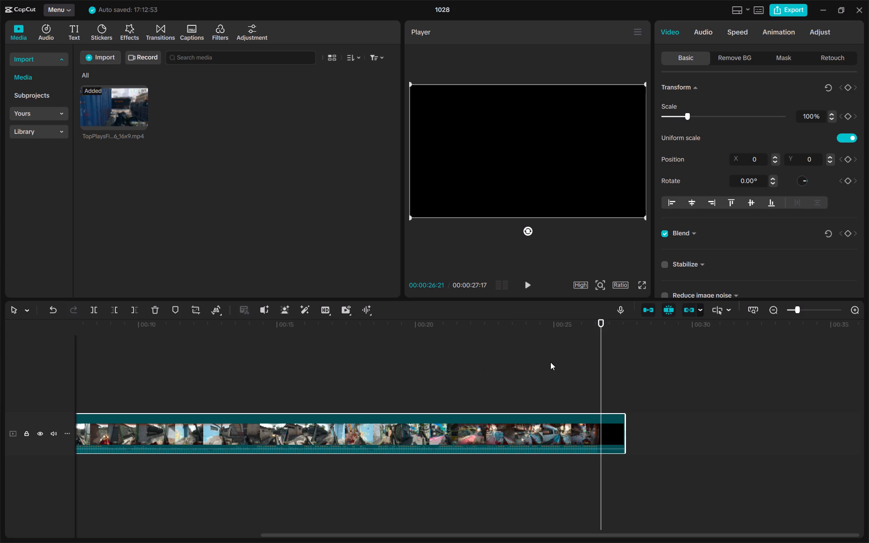
key("Left")
key("Left")
key("Left")
key("Left")
key("Left")
key("Left")
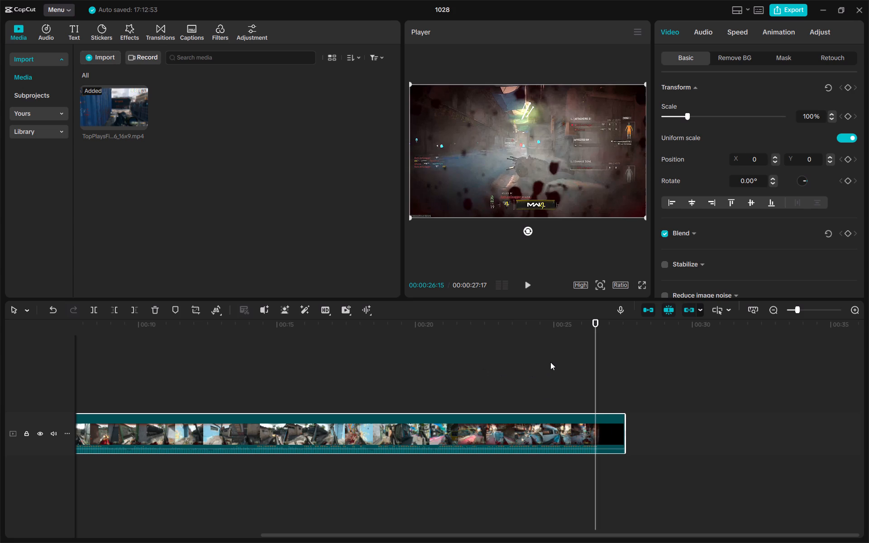
key("Right")
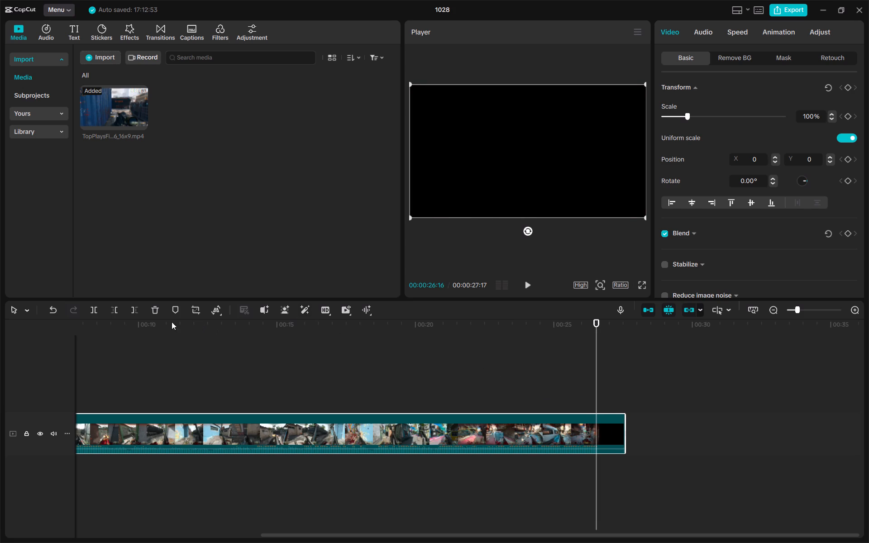
left_click(99, 311)
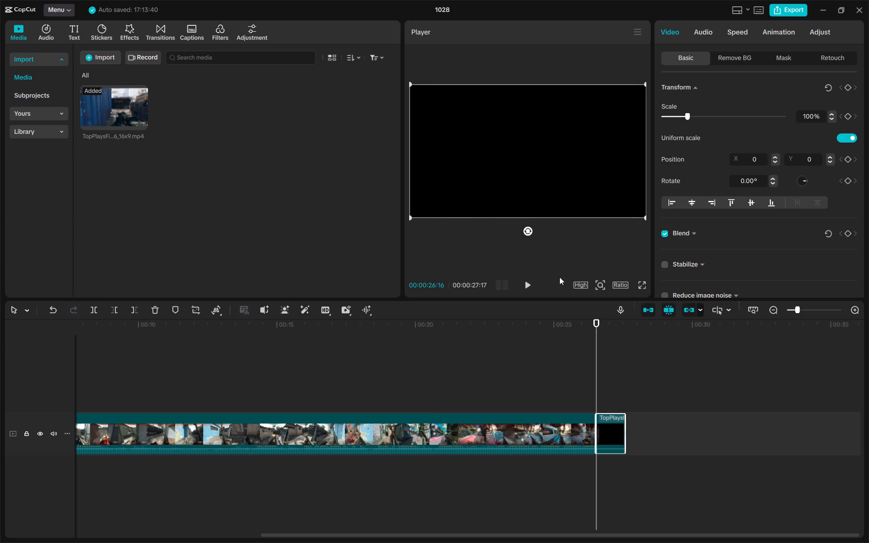
Delete the short black segment after the split.
left_click(610, 425)
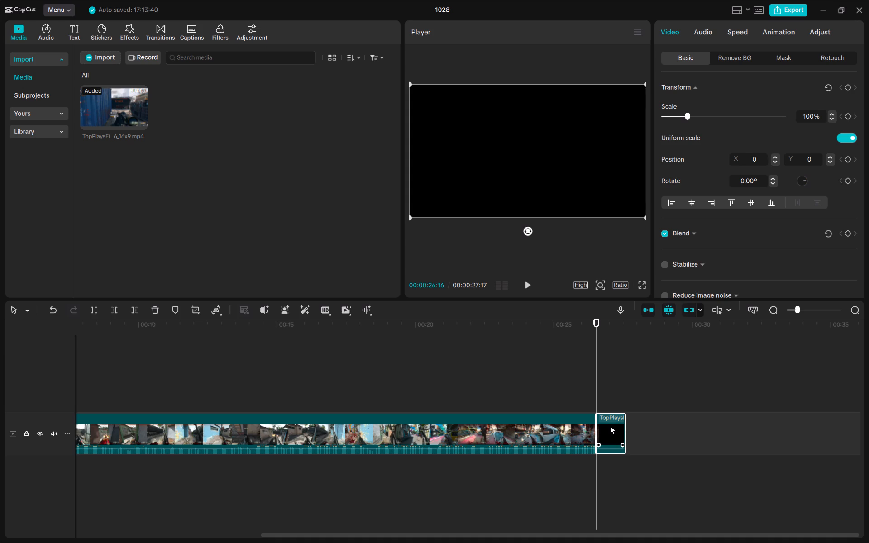
left_click(525, 439)
left_click(617, 433)
key("Delete")
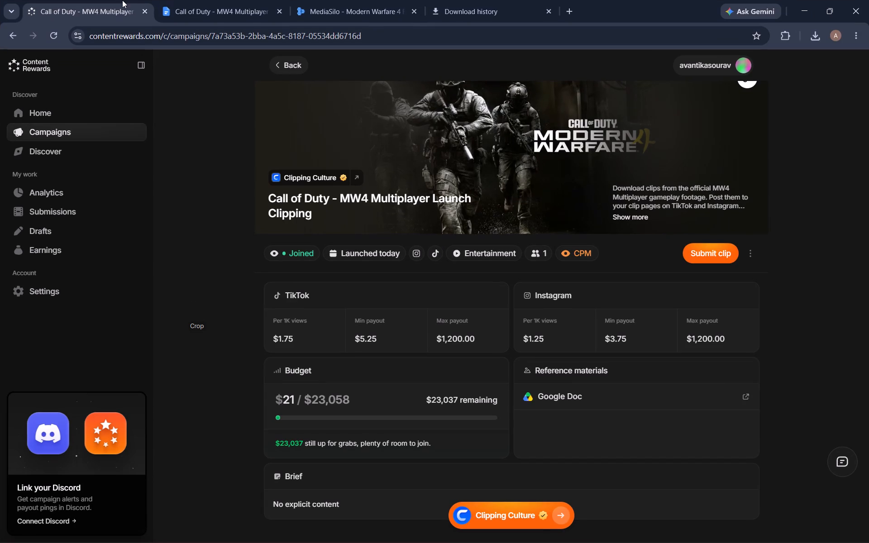
Switch to Chrome and close the MediaSilo and Download history tabs to get back to the campaign brief document.
left_click(214, 0)
left_click(378, 6)
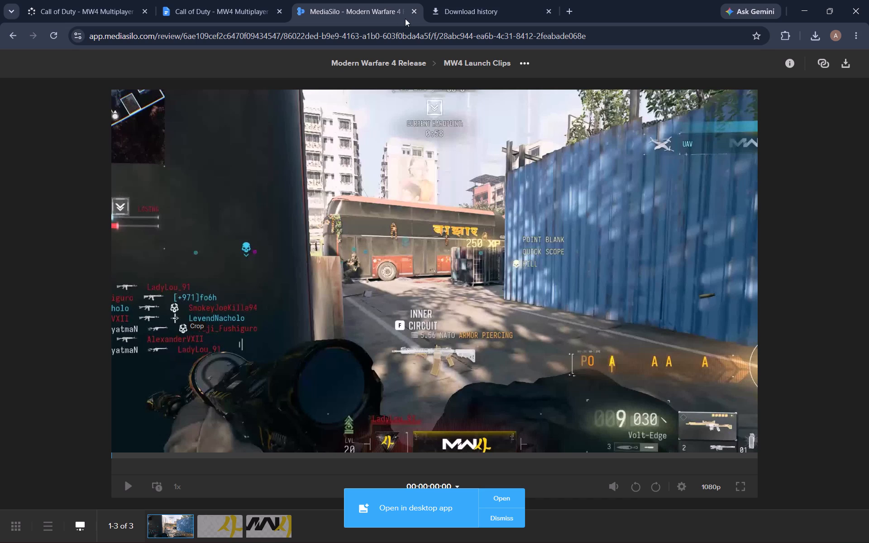
left_click(415, 10)
left_click(416, 13)
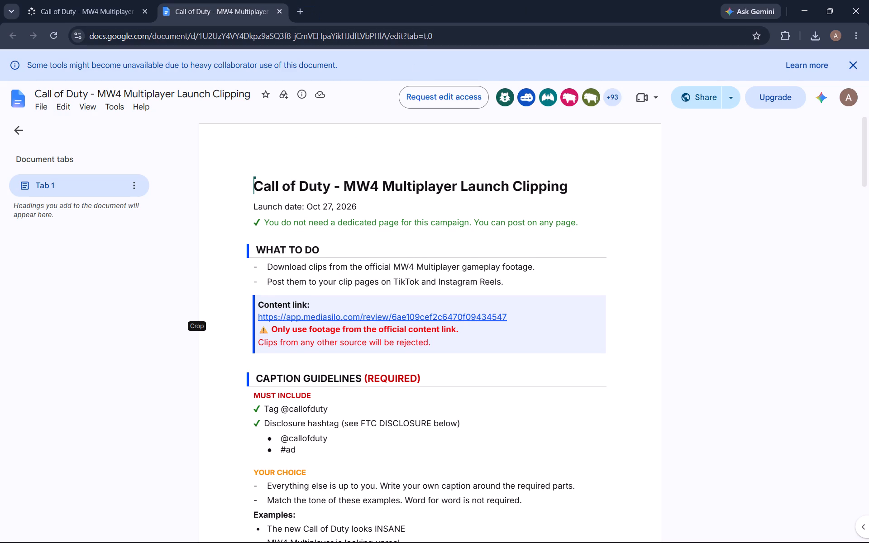
Read the campaign brief's caption guidelines, FTC disclosure, on-screen text and editing guidelines.
scroll(483, 355, "down", 3)
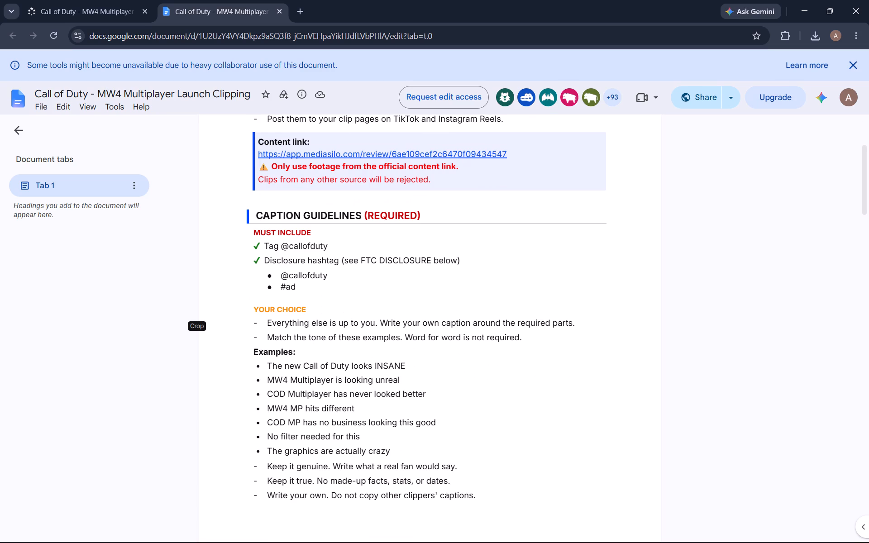
scroll(483, 355, "down", 4)
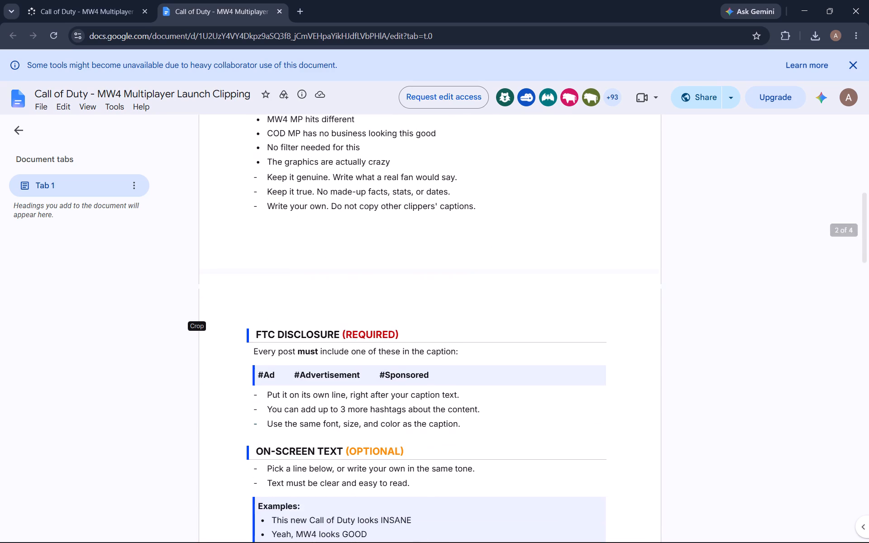
scroll(483, 355, "down", 1)
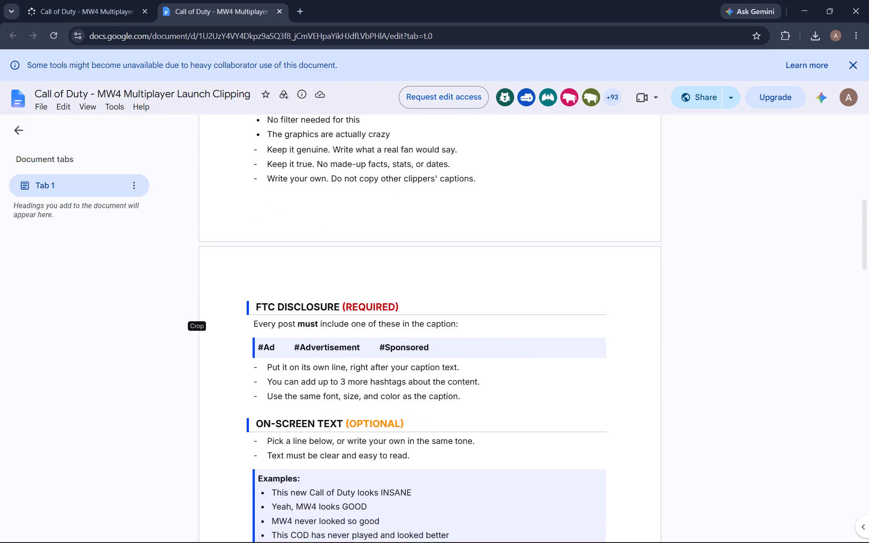
scroll(483, 355, "down", 3)
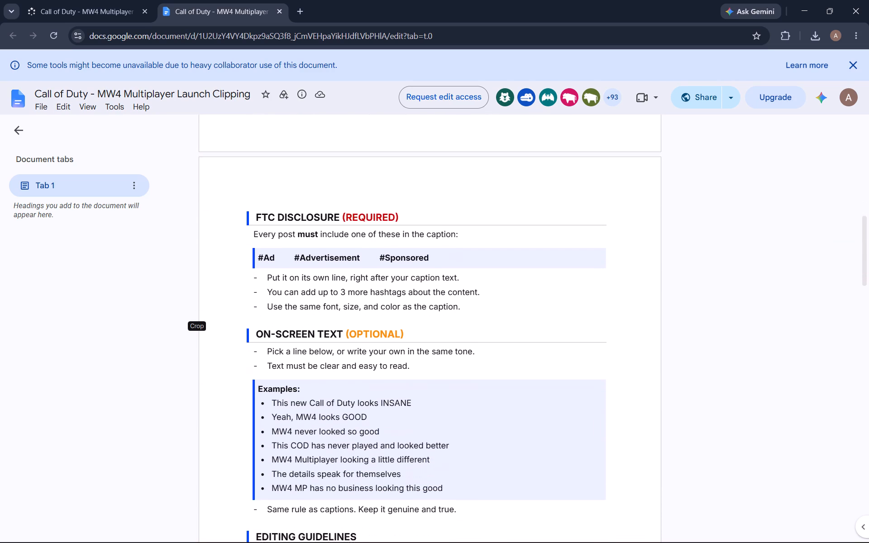
scroll(483, 355, "down", 1)
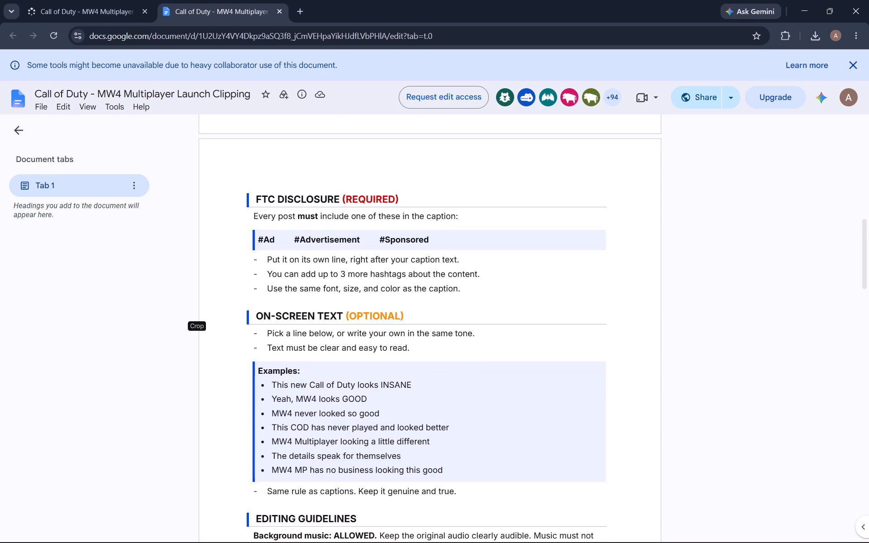
scroll(483, 355, "down", 3)
scroll(483, 355, "up", 1)
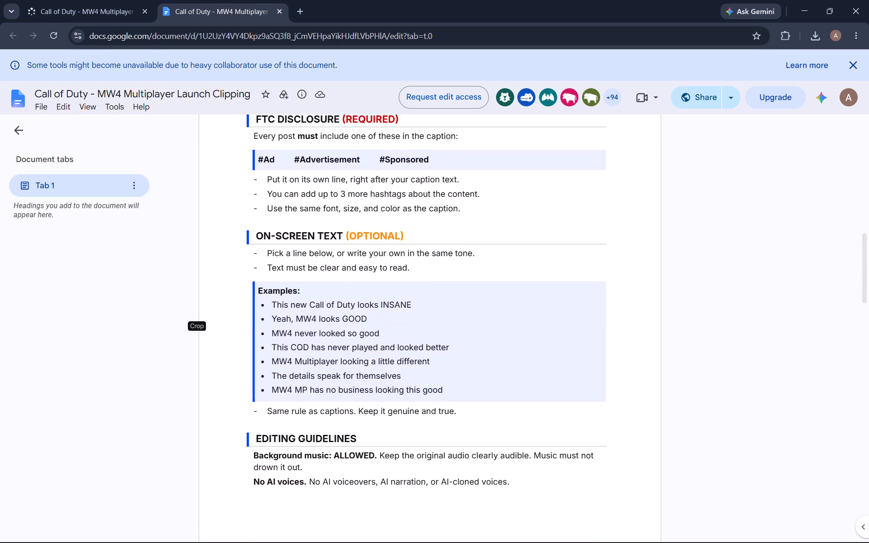
scroll(483, 355, "up", 1)
Review the brief again from its top through the on-screen text examples and editing guidelines.
scroll(483, 355, "up", 5)
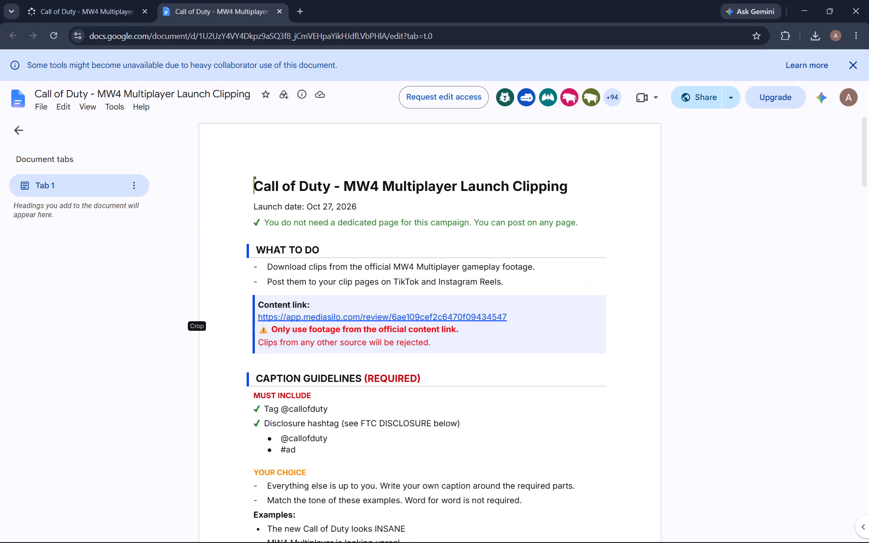
scroll(483, 355, "down", 3)
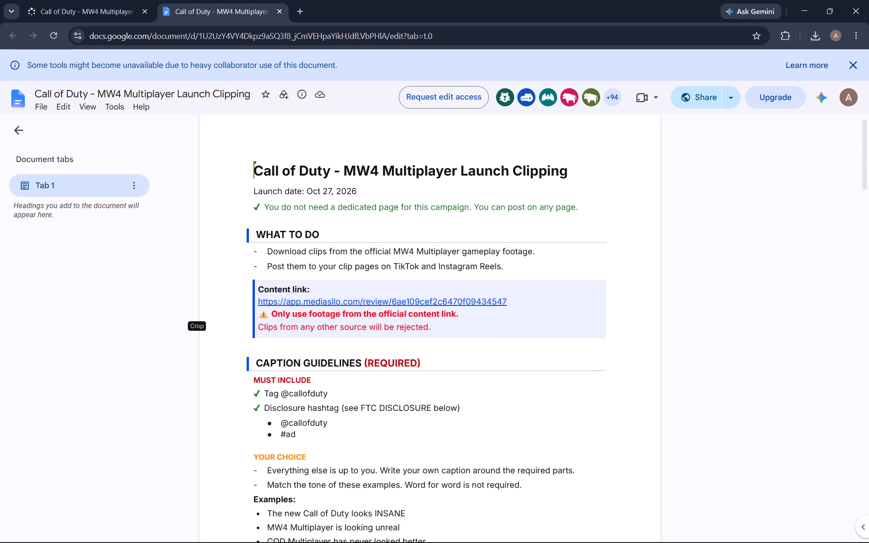
scroll(483, 355, "down", 5)
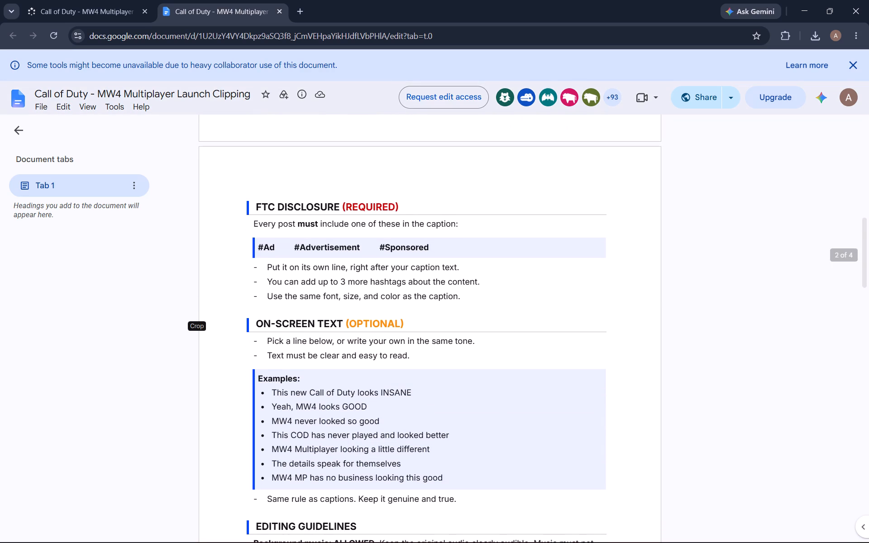
scroll(483, 355, "down", 4)
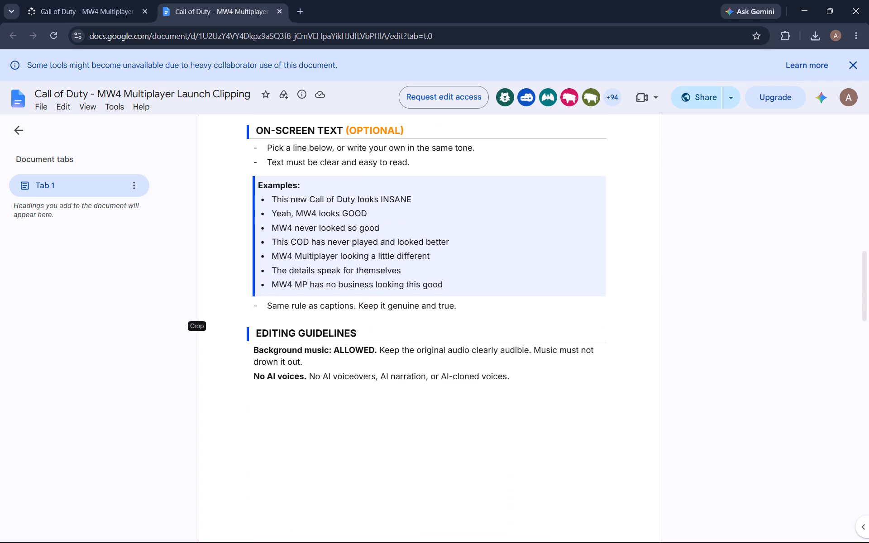
scroll(483, 355, "up", 6)
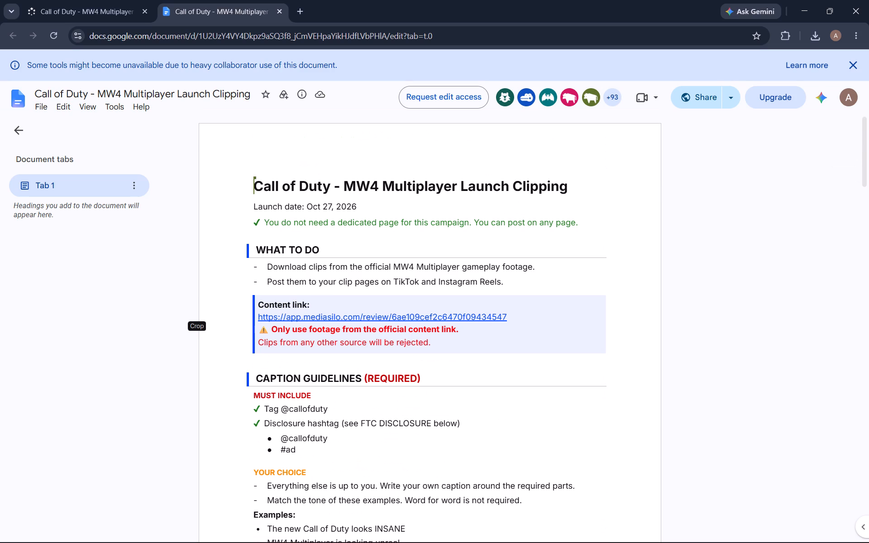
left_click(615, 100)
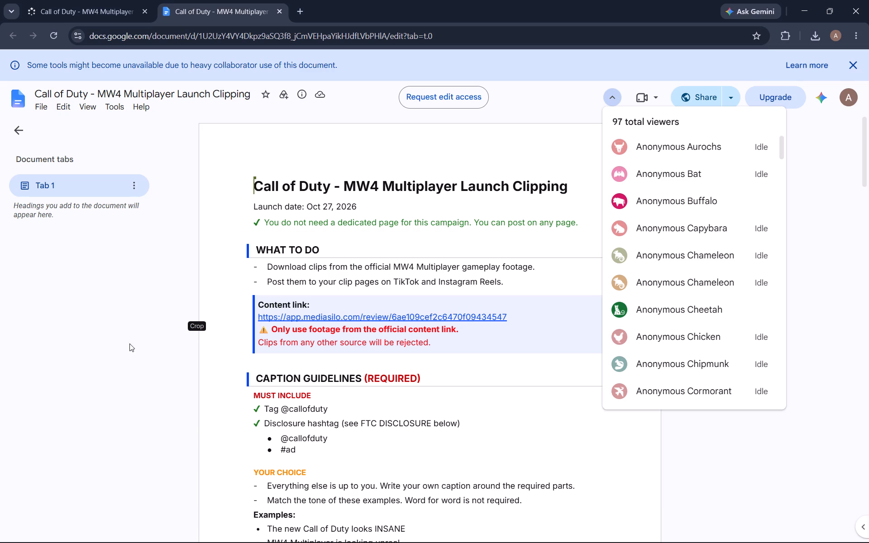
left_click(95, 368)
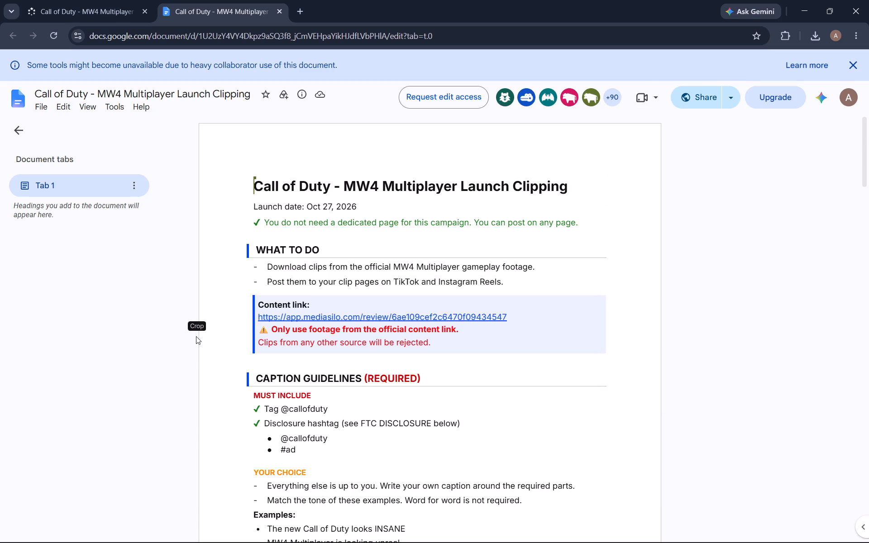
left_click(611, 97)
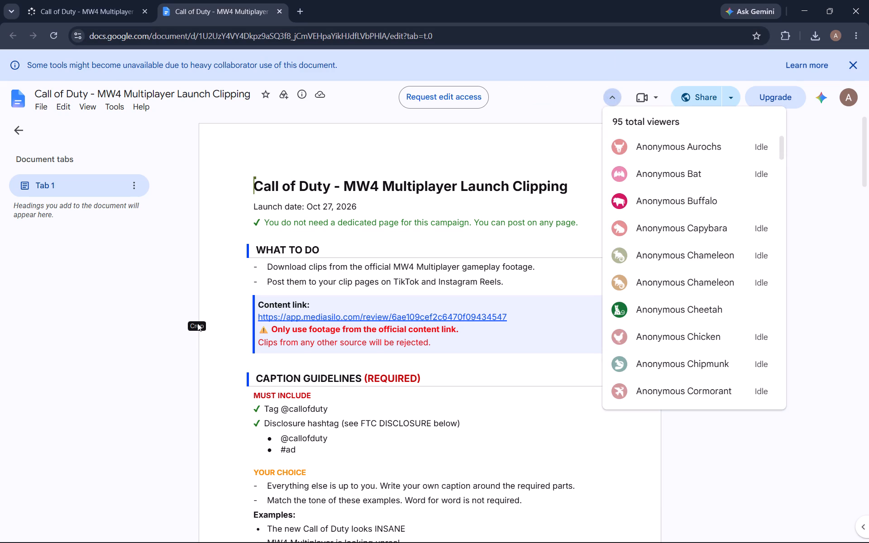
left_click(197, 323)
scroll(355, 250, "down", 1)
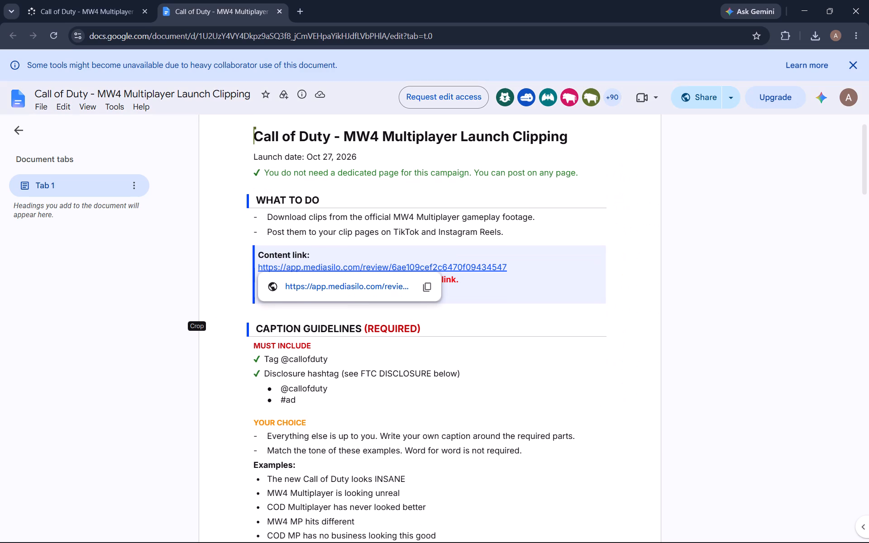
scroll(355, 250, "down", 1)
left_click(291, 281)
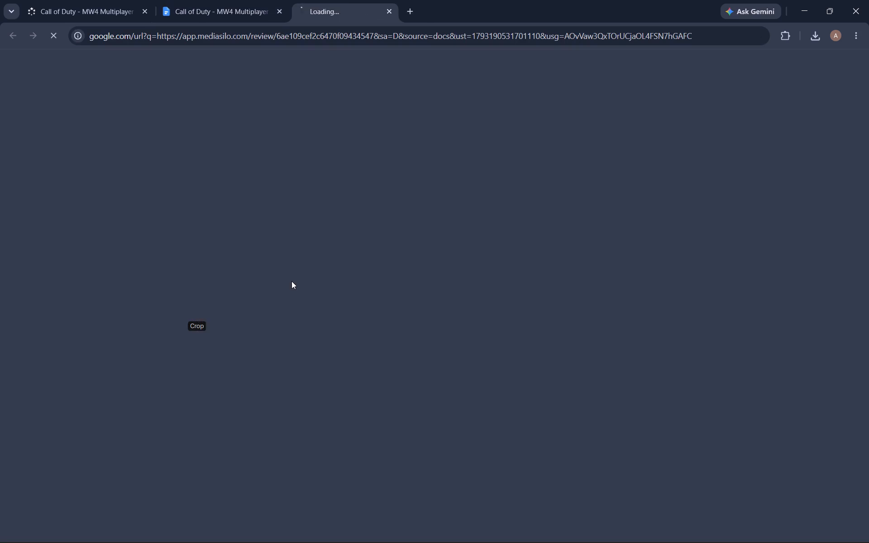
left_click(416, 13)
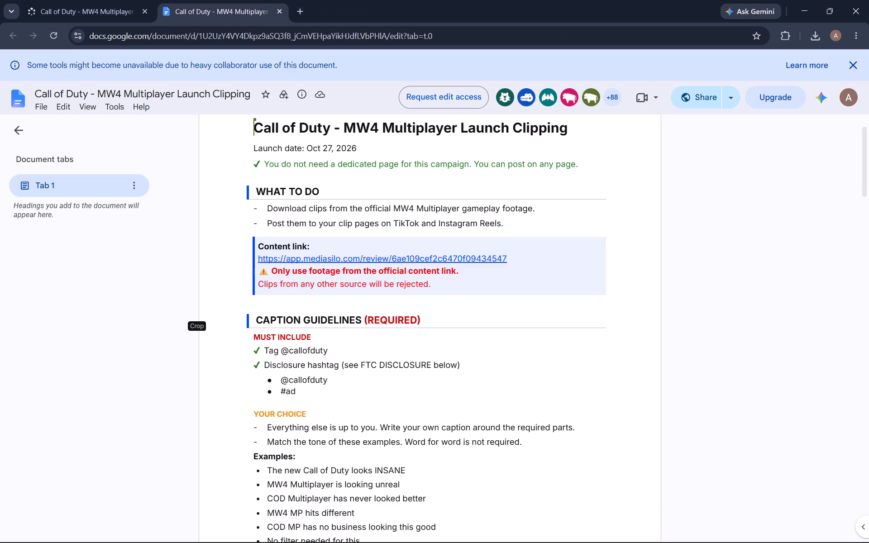
Review the campaign brief's caption guidelines and example captions once more.
scroll(263, 405, "down", 2)
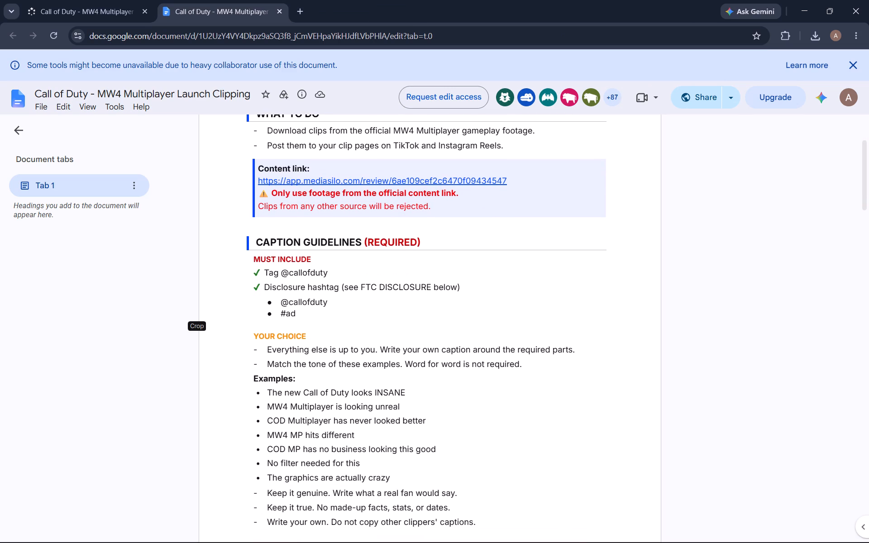
scroll(263, 405, "down", 2)
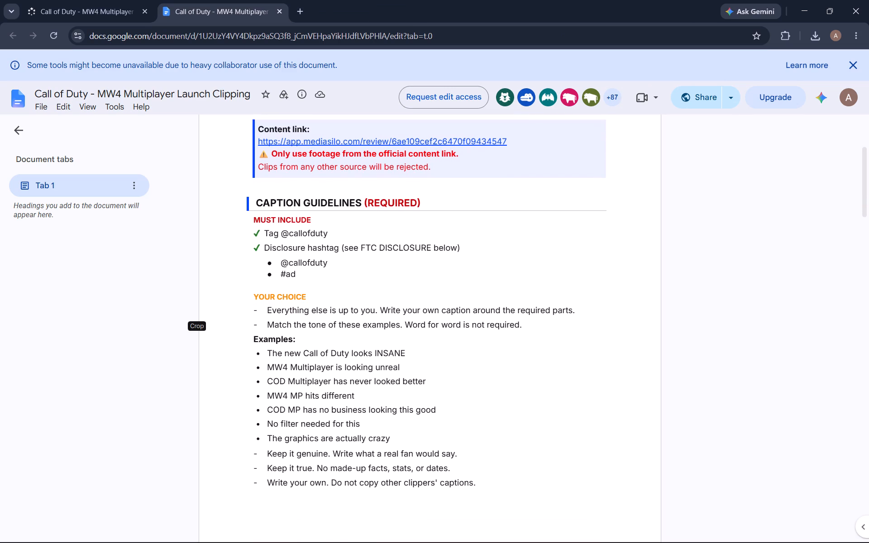
scroll(263, 405, "up", 4)
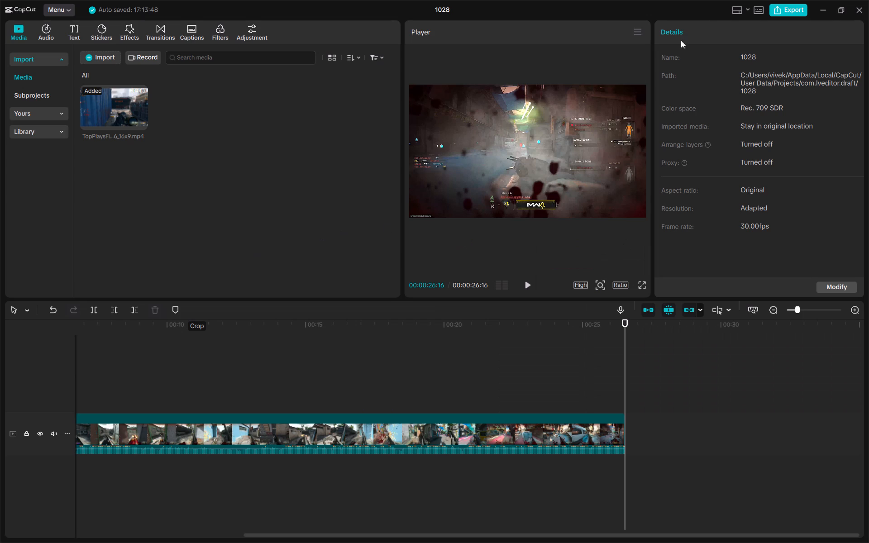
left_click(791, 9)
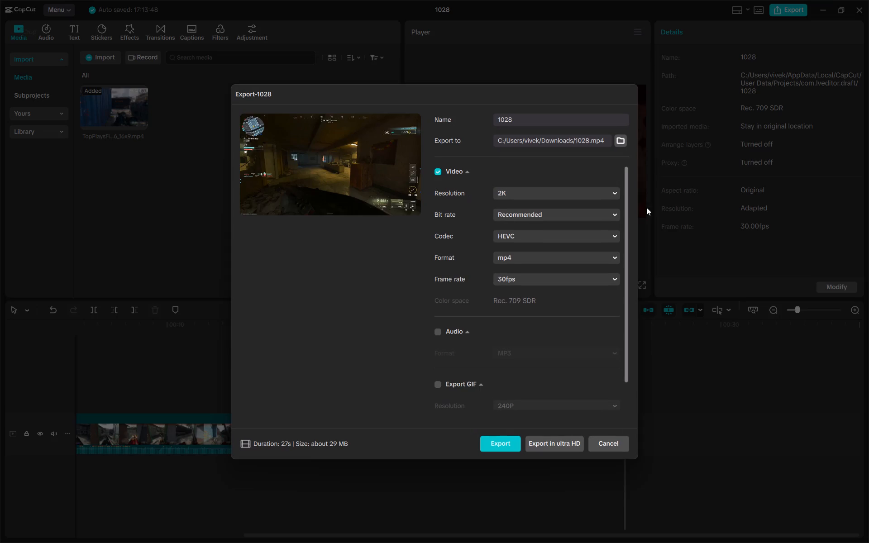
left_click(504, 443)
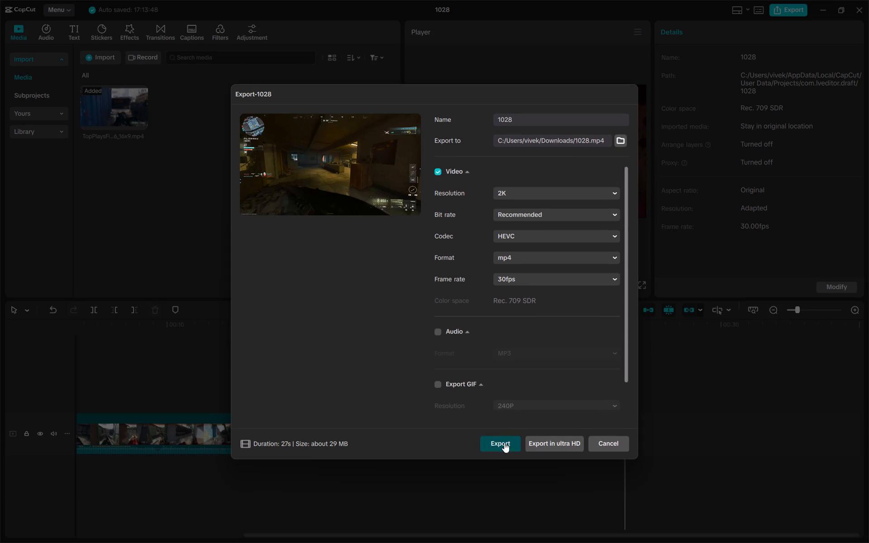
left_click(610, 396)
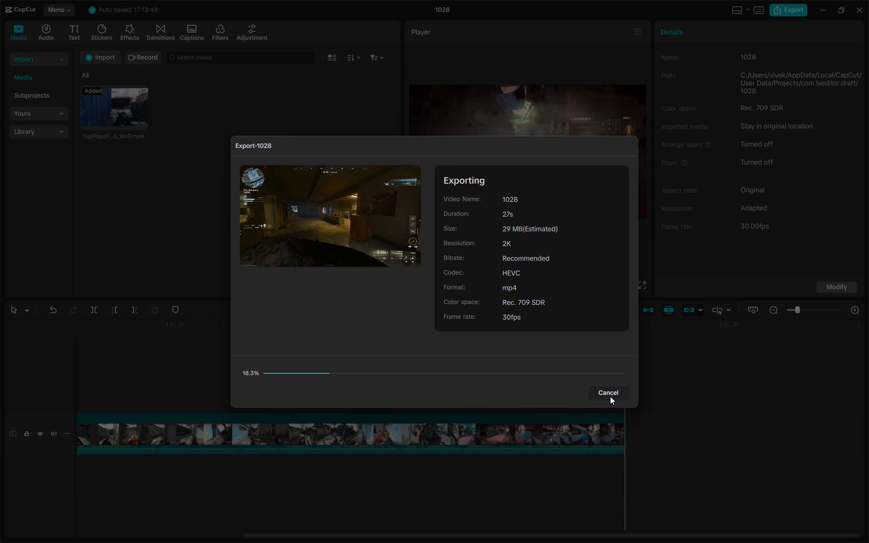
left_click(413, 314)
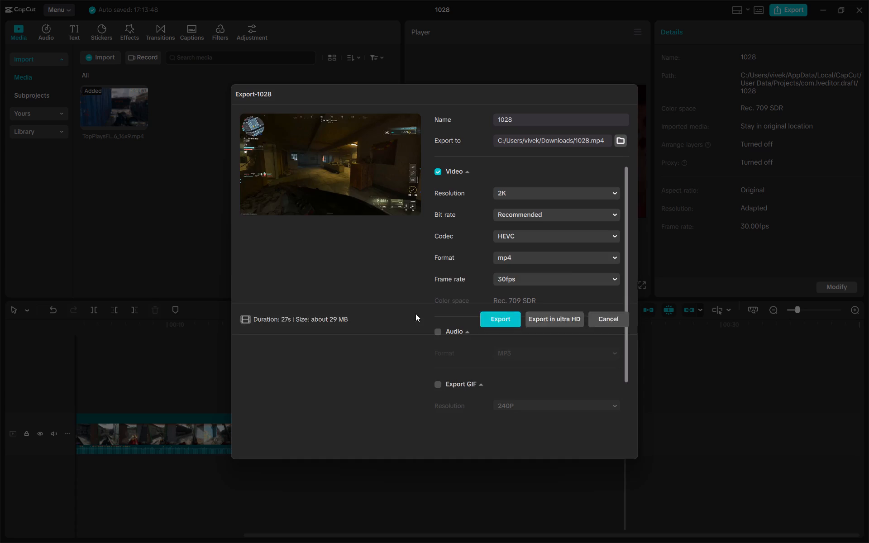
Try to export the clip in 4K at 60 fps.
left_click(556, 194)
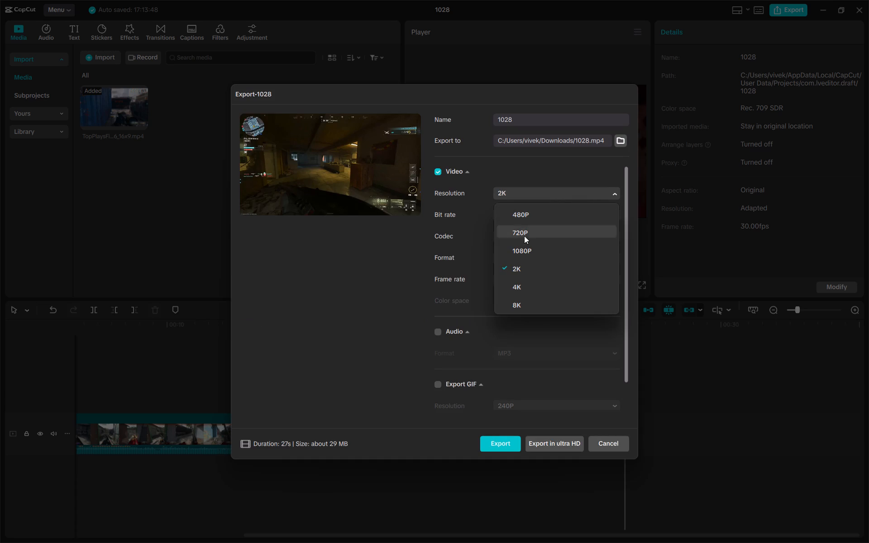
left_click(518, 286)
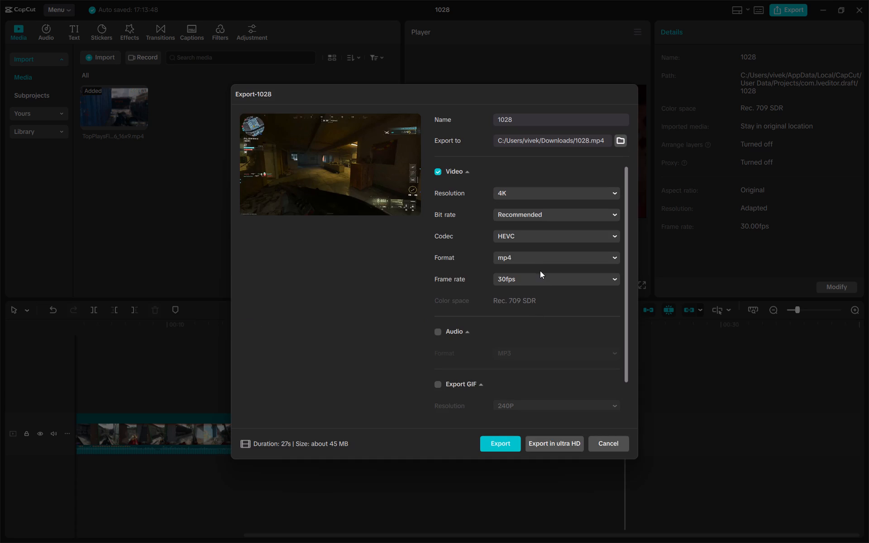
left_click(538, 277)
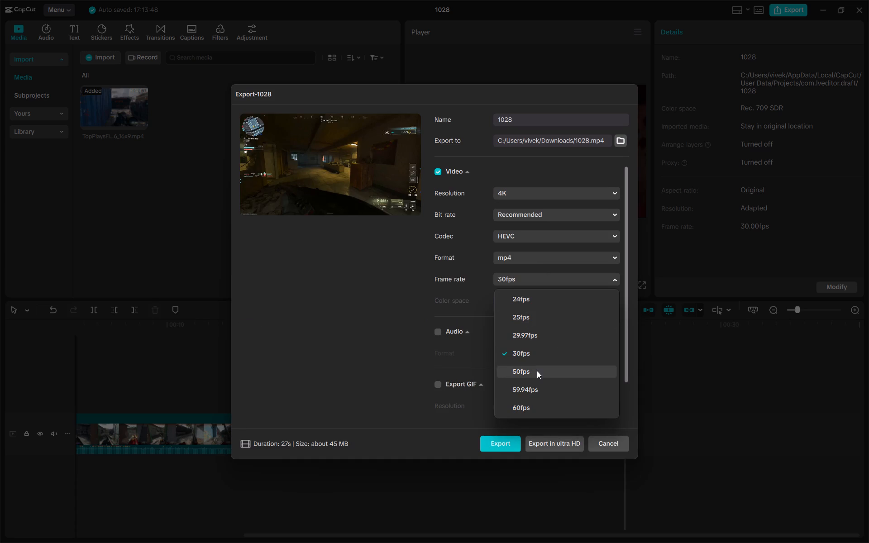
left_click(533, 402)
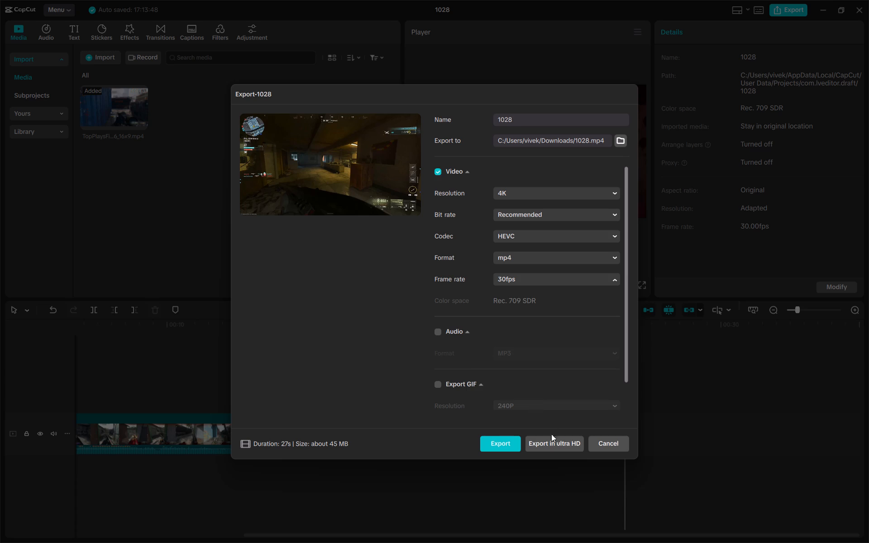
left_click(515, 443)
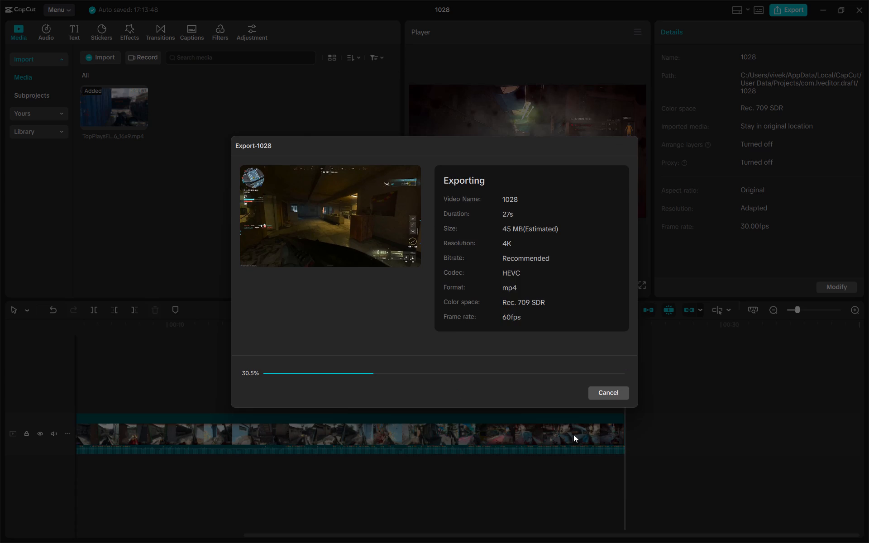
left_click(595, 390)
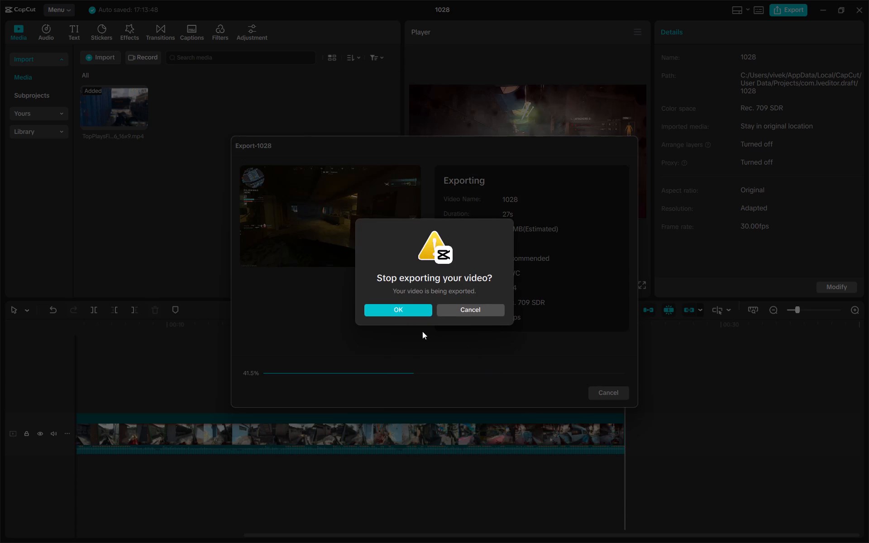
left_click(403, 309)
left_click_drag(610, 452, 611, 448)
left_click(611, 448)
Set the video's aspect ratio to 9:16.
left_click(619, 290)
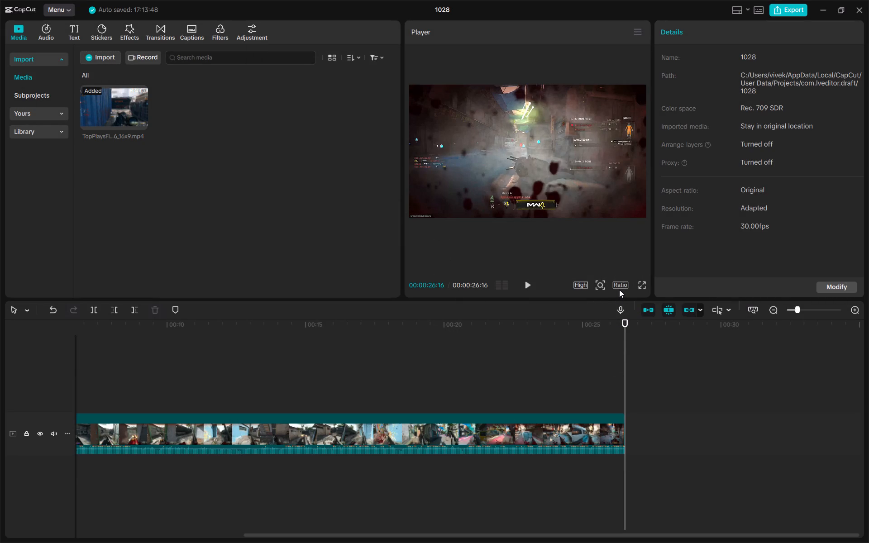
left_click(621, 285)
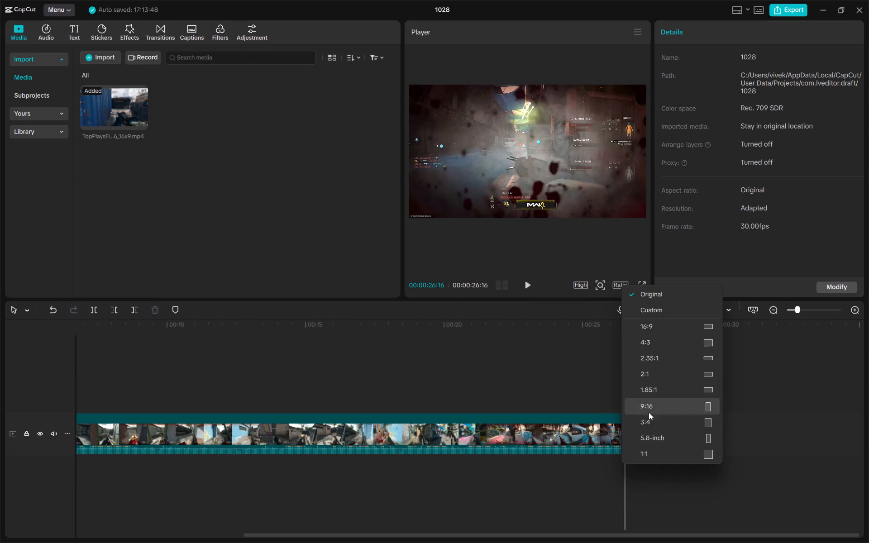
left_click(649, 405)
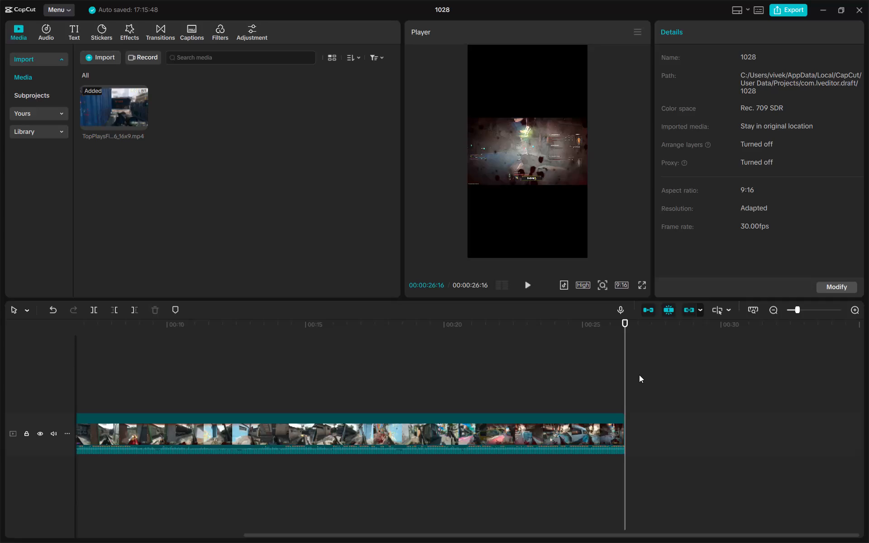
left_click(617, 282)
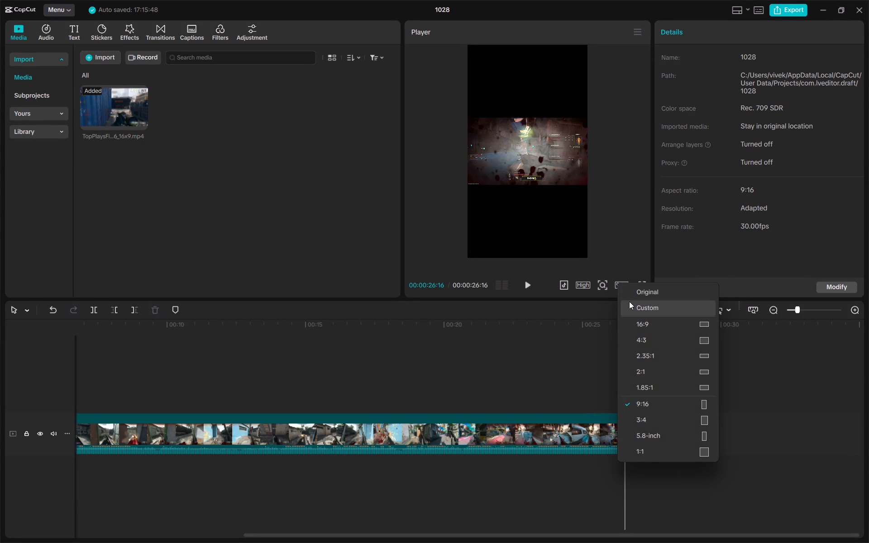
left_click(556, 331)
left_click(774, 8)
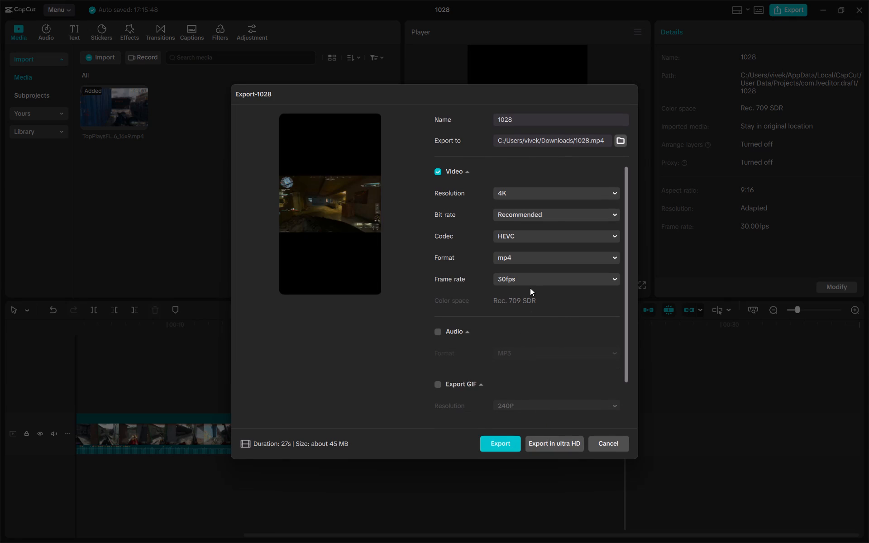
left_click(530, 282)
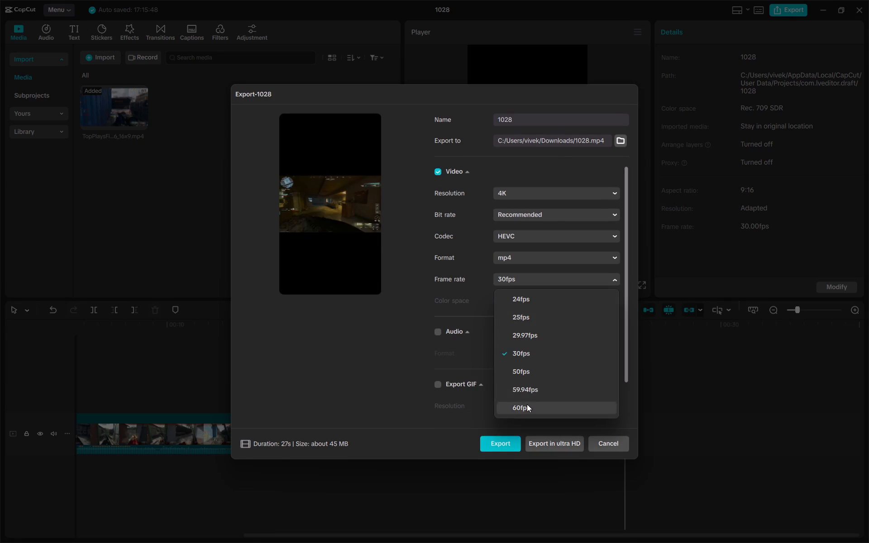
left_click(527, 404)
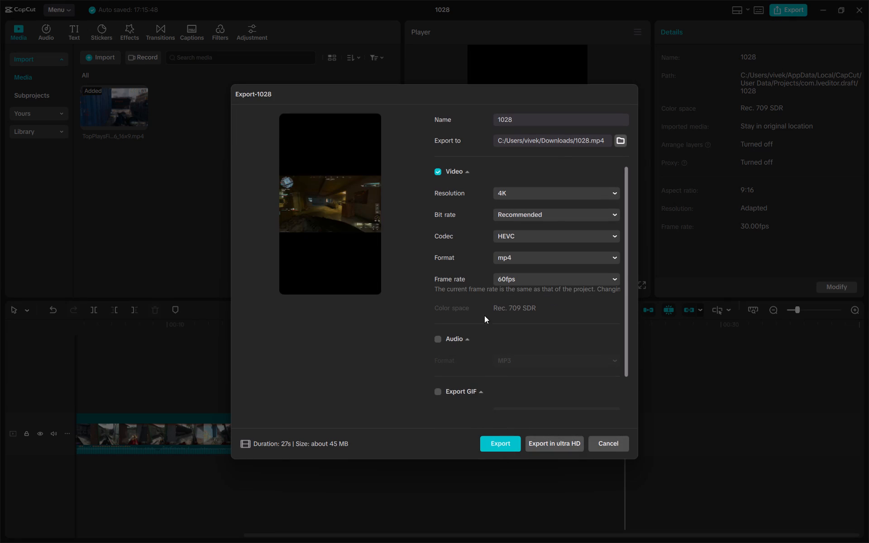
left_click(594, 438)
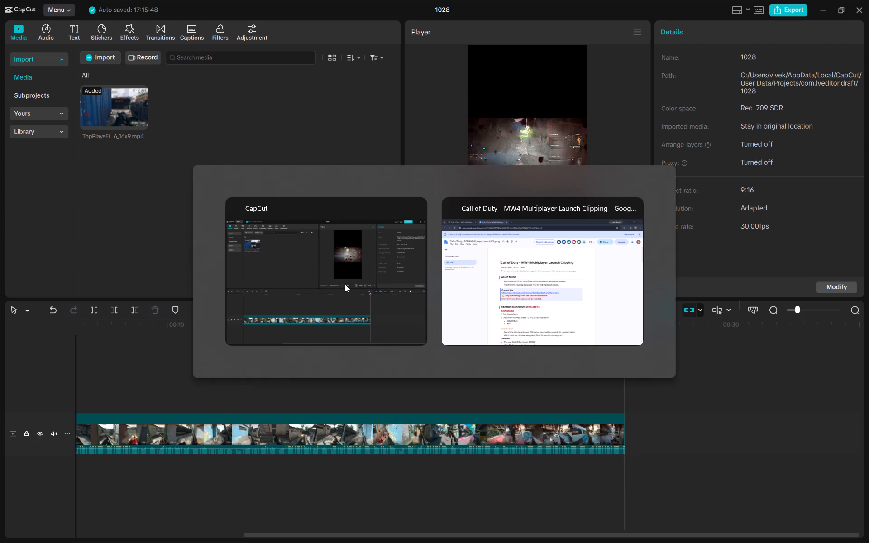
Switch to Chrome and copy the example caption "MW4 Multiplayer is looking unreal" from the campaign brief.
scroll(345, 284, "down", 3)
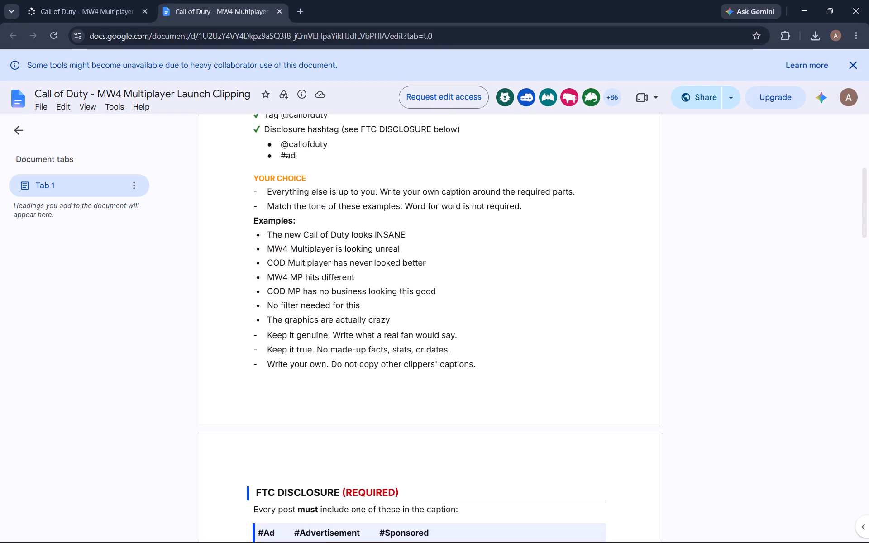
scroll(345, 284, "down", 1)
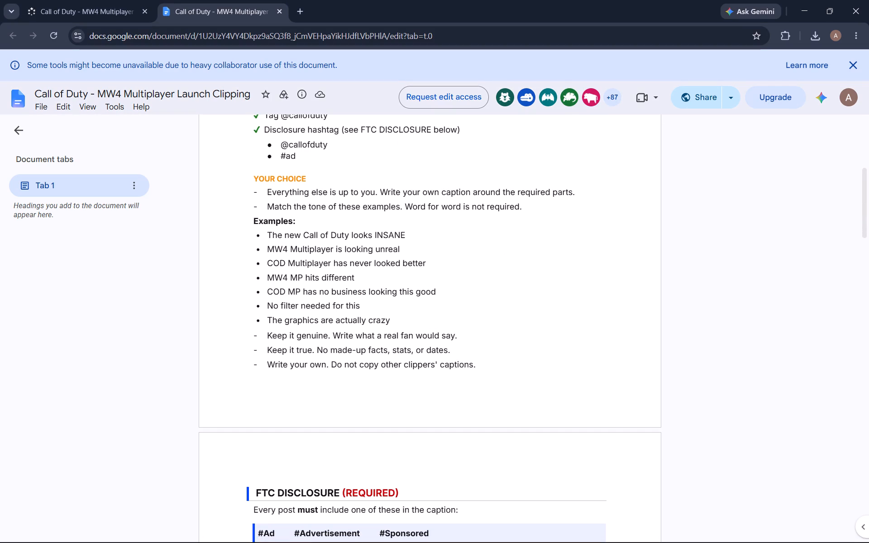
left_click_drag(266, 247, 422, 246)
key("ctrl+c")
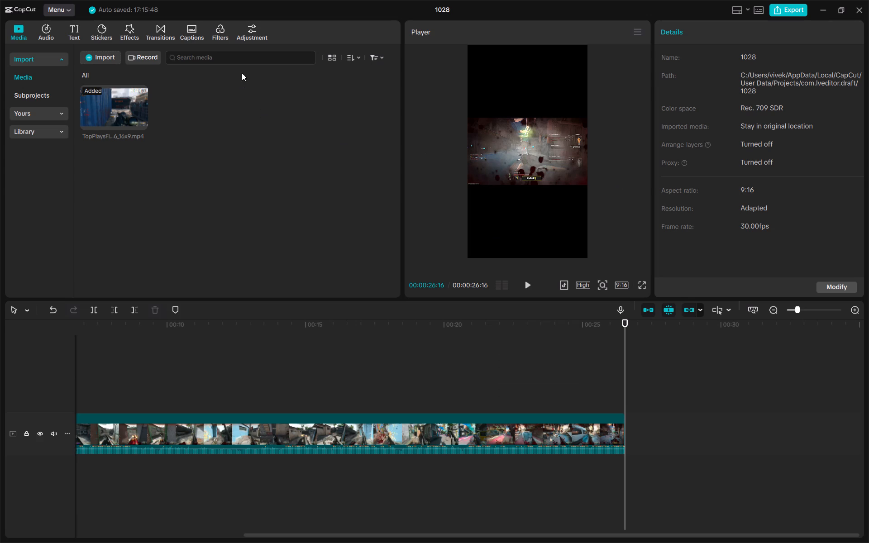
Switch to CapCut and add a default text reading "MW4 Multiplayer is looking unreal", with a line break after "is".
left_click(75, 24)
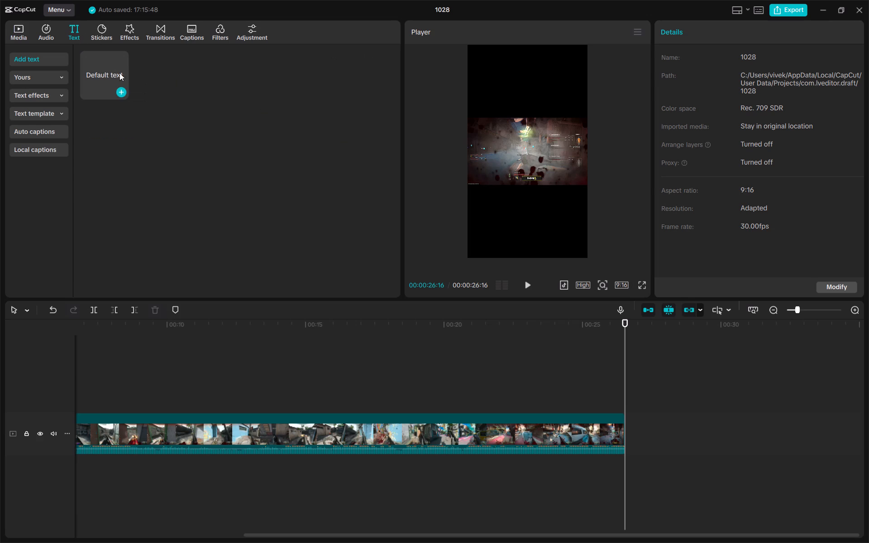
left_click(121, 89)
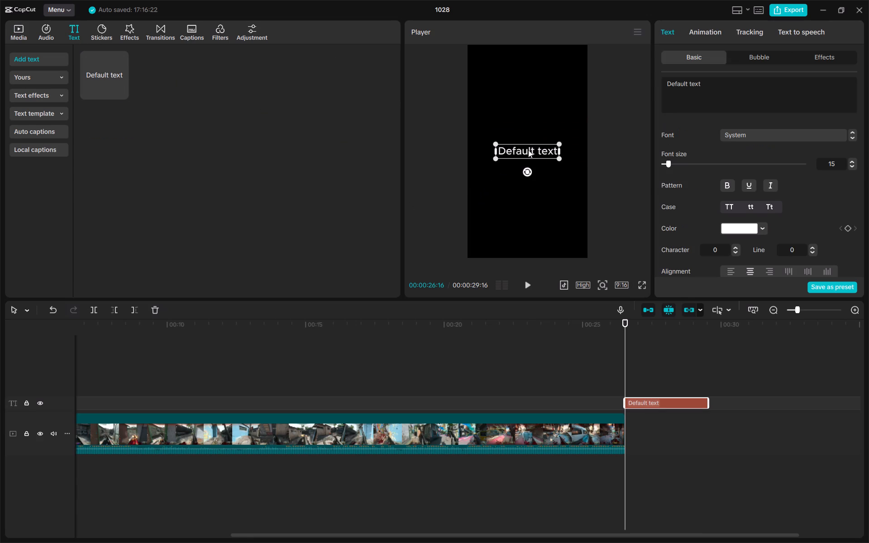
double_click(523, 151)
key("ctrl+v")
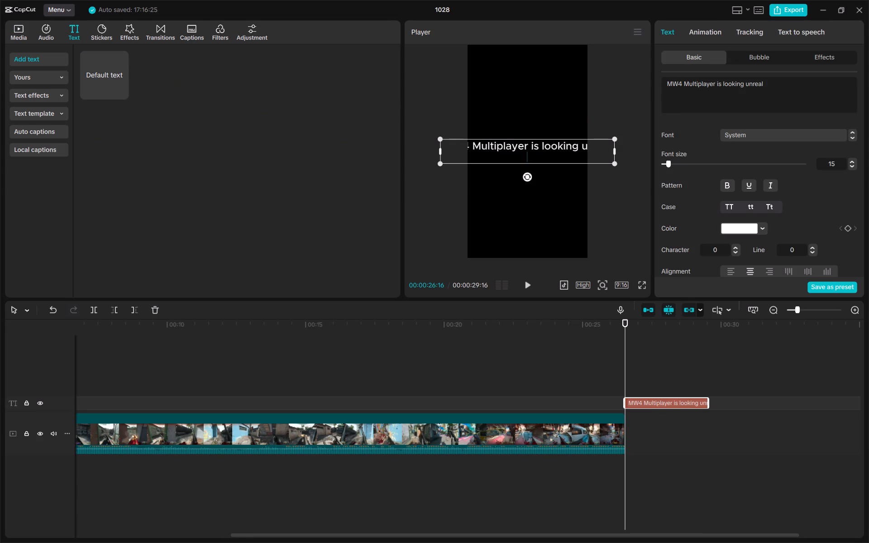
left_click(540, 144)
key("Return")
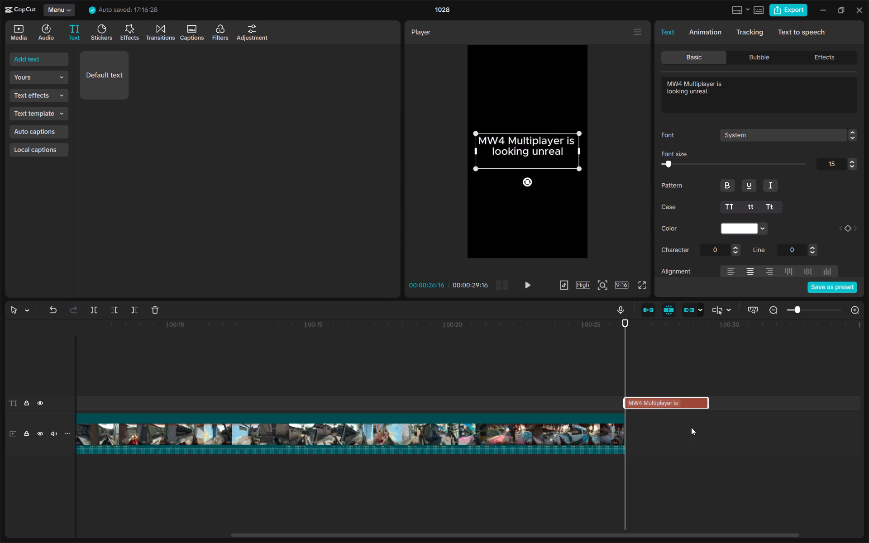
Align the caption's end with the end of the video and extend its start to 00:00, spanning the whole clip.
left_click_drag(670, 401, 584, 402)
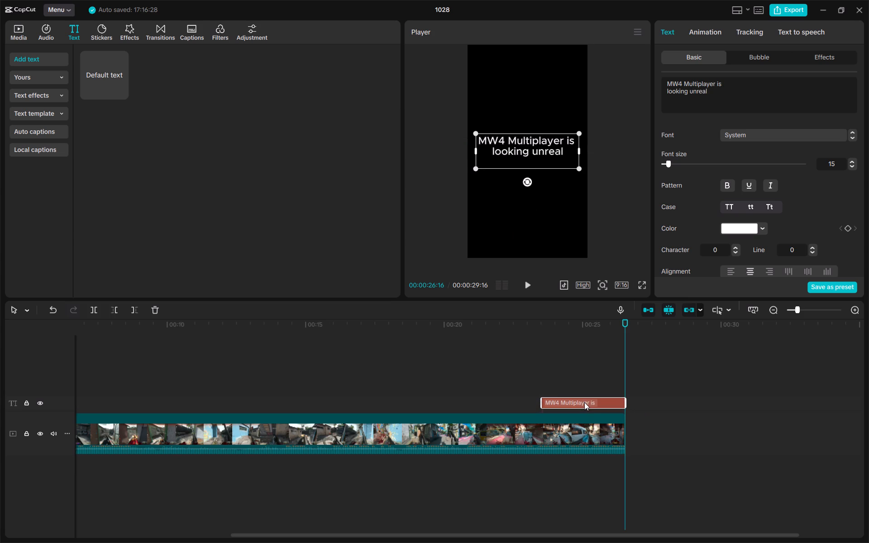
left_click_drag(584, 402, 584, 402)
left_click(538, 401)
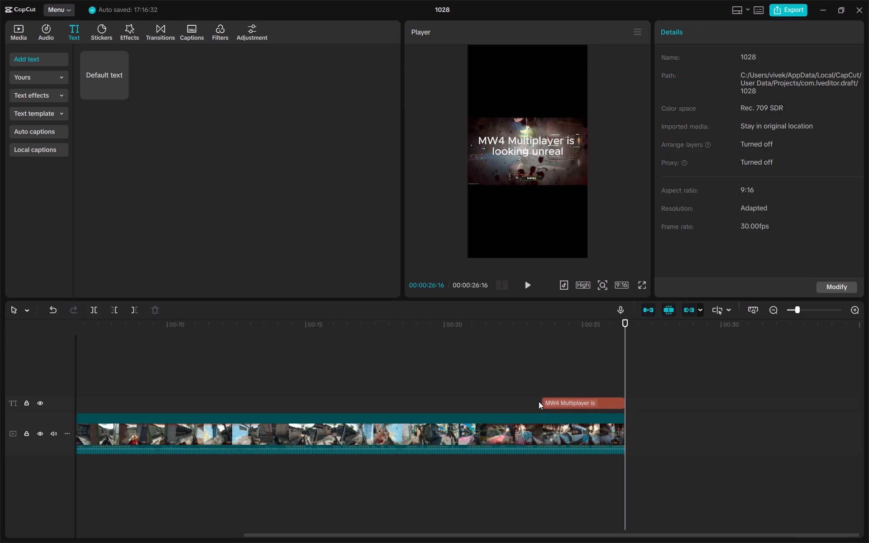
double_click(541, 401)
left_click(548, 399)
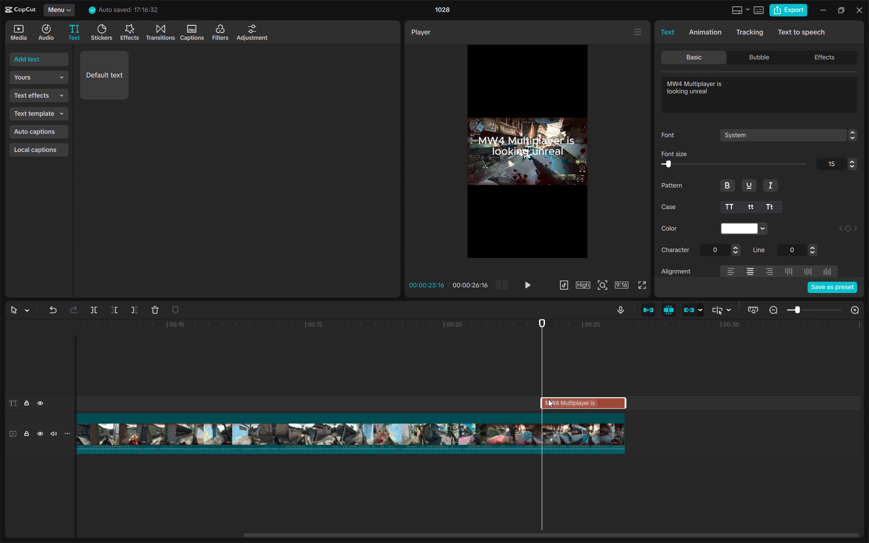
left_click_drag(542, 403, 53, 402)
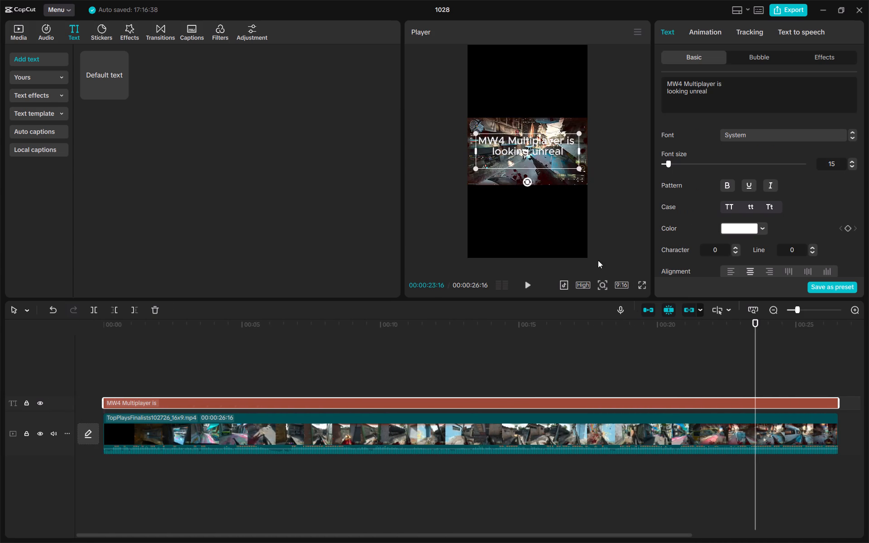
Move the caption into the black area just above the footage and scale it down to roughly three quarters of its size.
left_click_drag(547, 152, 547, 105)
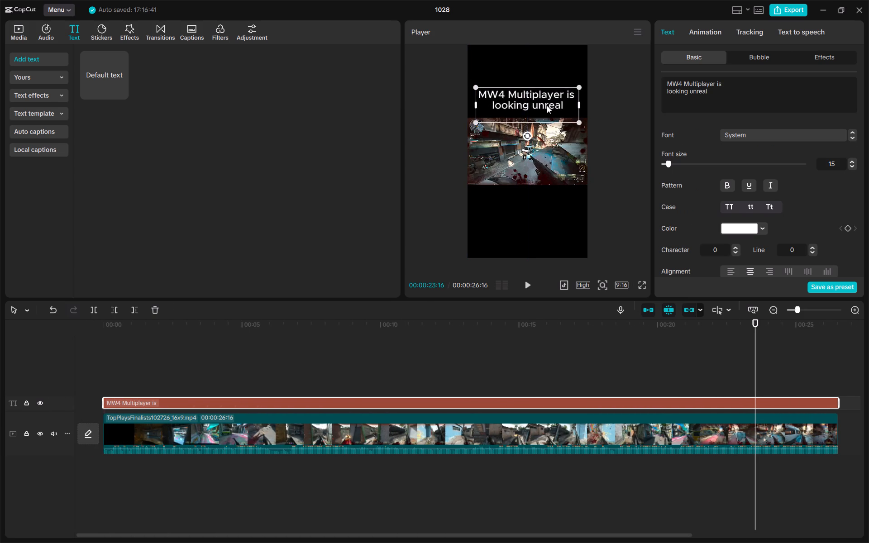
left_click_drag(578, 120, 559, 111)
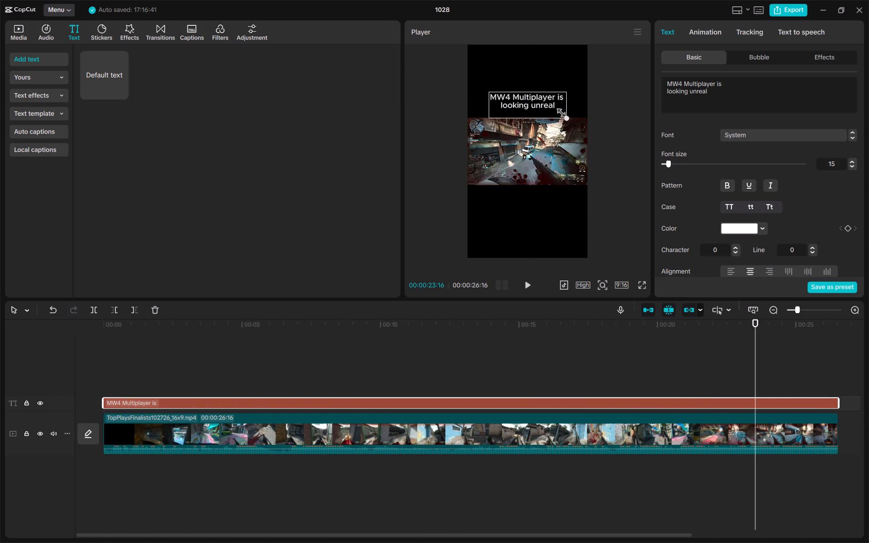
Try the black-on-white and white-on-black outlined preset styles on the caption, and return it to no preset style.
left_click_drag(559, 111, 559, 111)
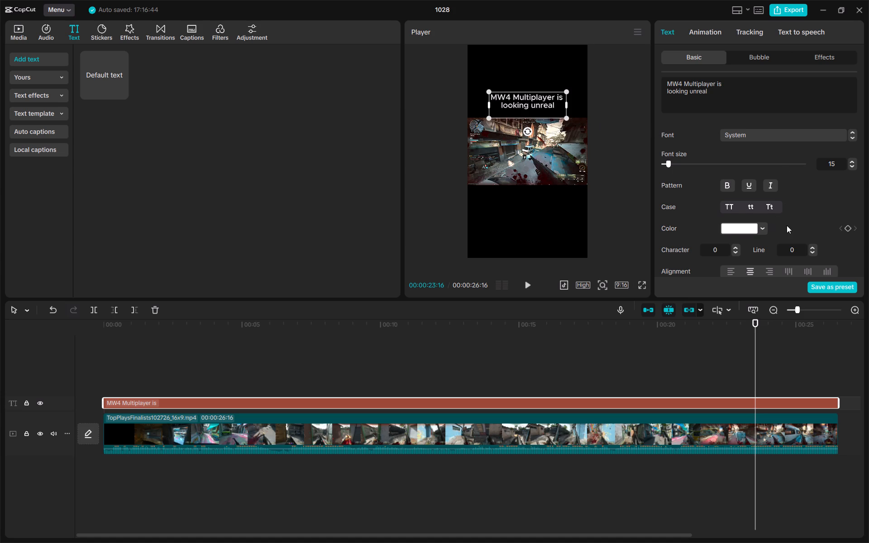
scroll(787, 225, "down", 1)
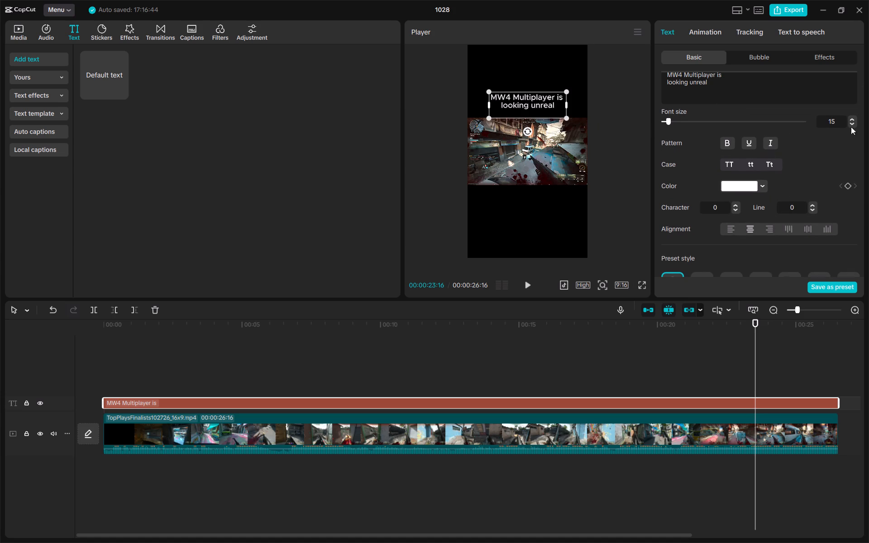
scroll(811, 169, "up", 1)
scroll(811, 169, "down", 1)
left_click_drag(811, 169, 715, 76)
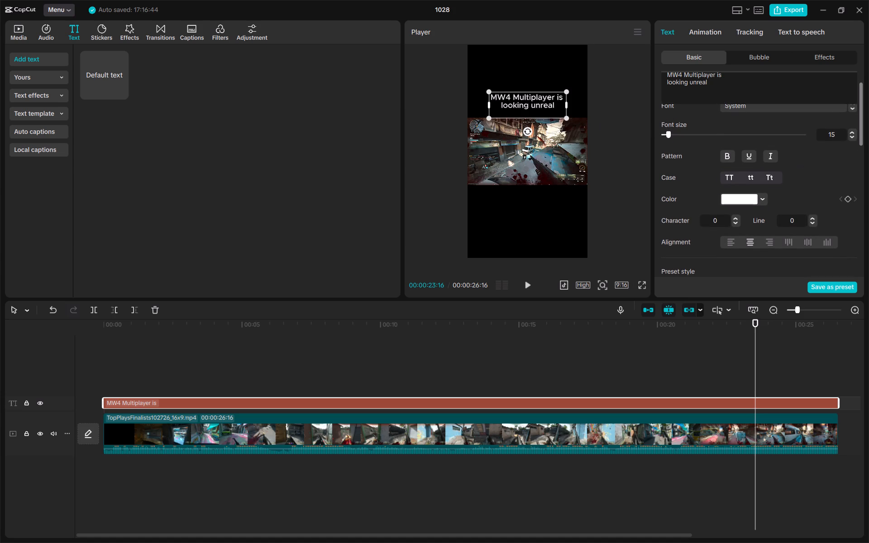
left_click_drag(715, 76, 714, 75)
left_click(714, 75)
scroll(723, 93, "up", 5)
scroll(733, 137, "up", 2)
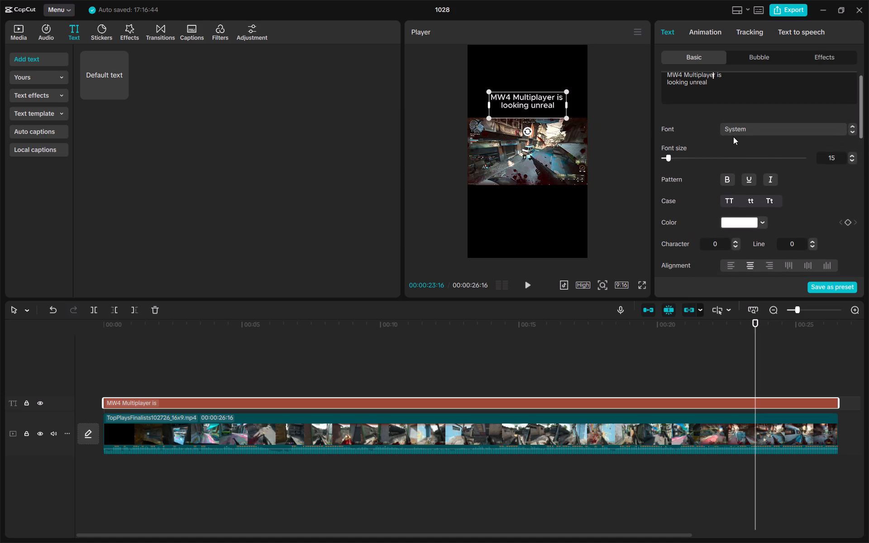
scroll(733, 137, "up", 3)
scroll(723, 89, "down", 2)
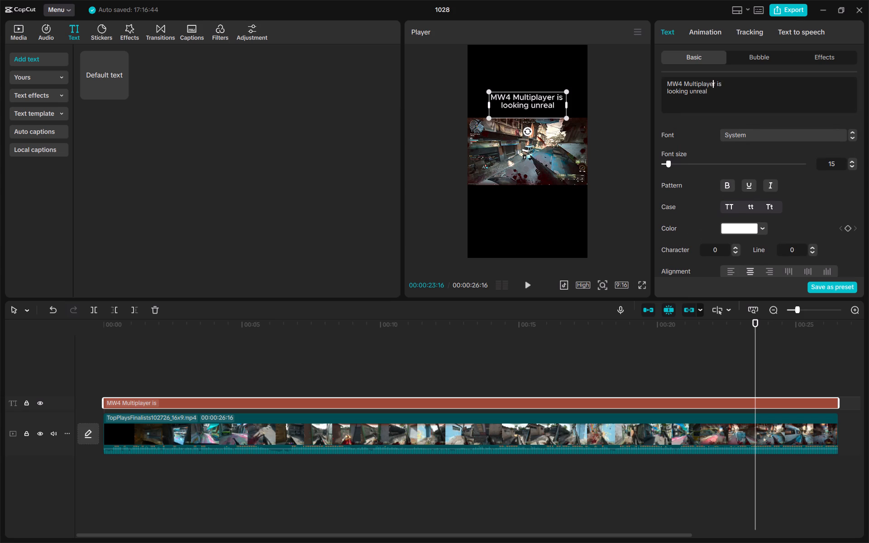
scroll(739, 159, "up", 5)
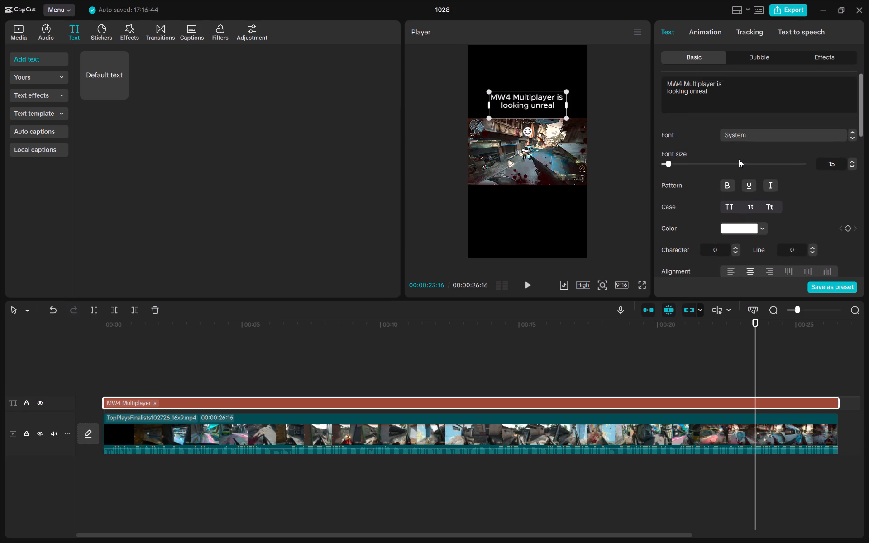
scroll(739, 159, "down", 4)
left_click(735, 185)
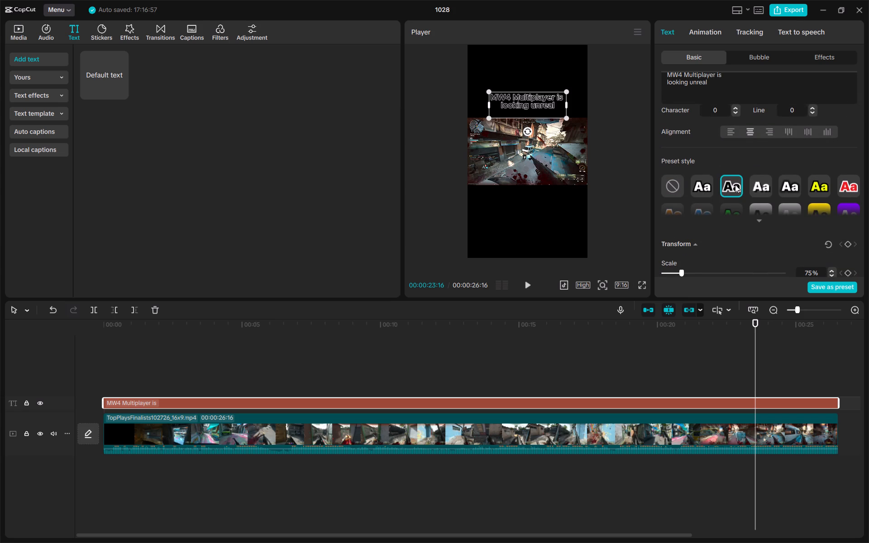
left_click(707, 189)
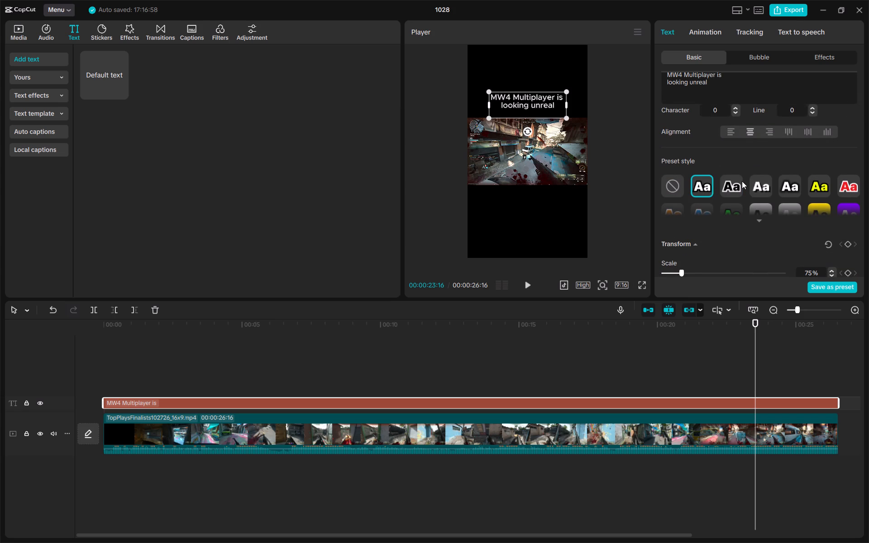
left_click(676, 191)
Set the caption's font to Constantia Italic.
scroll(732, 193, "down", 1)
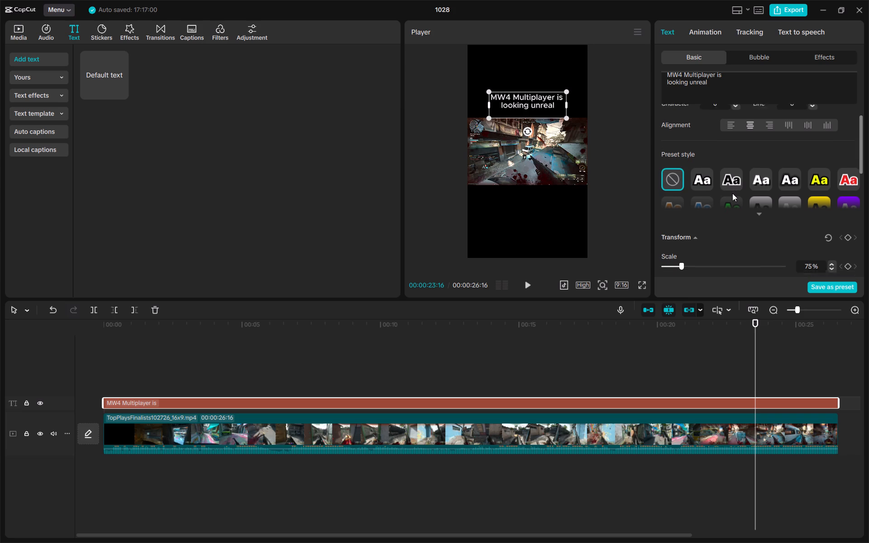
scroll(732, 193, "down", 4)
scroll(732, 193, "up", 4)
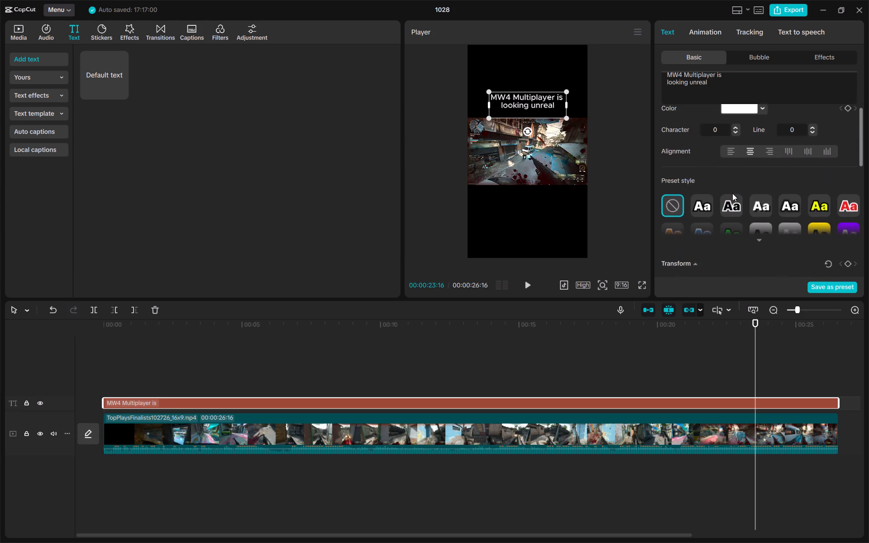
scroll(732, 193, "up", 7)
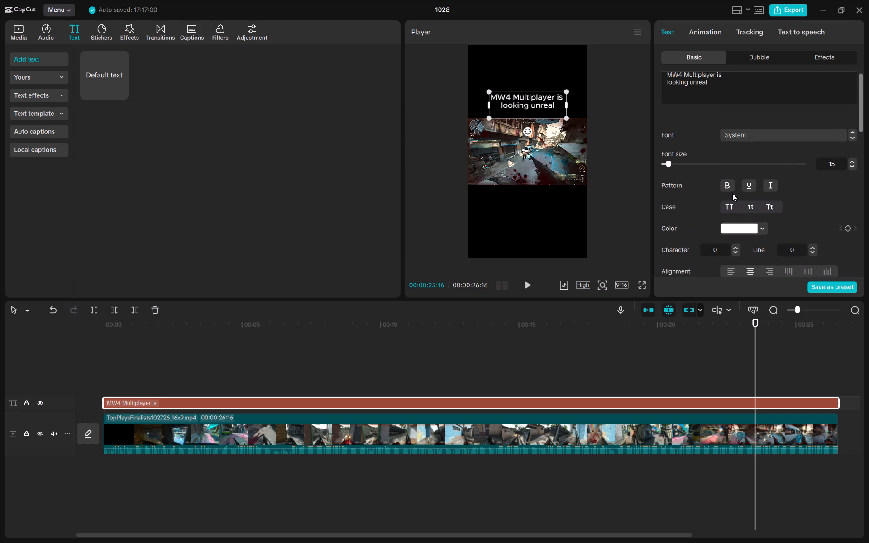
left_click(831, 141)
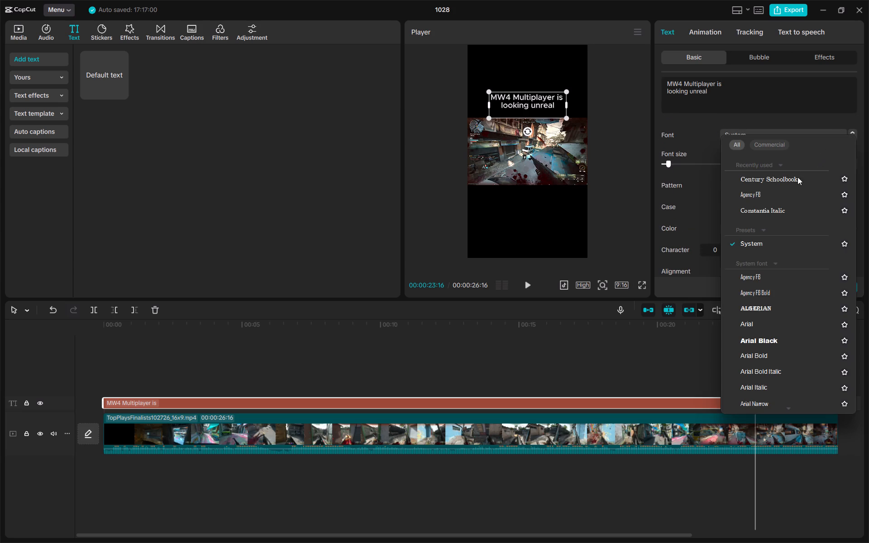
left_click(775, 215)
left_click(629, 162)
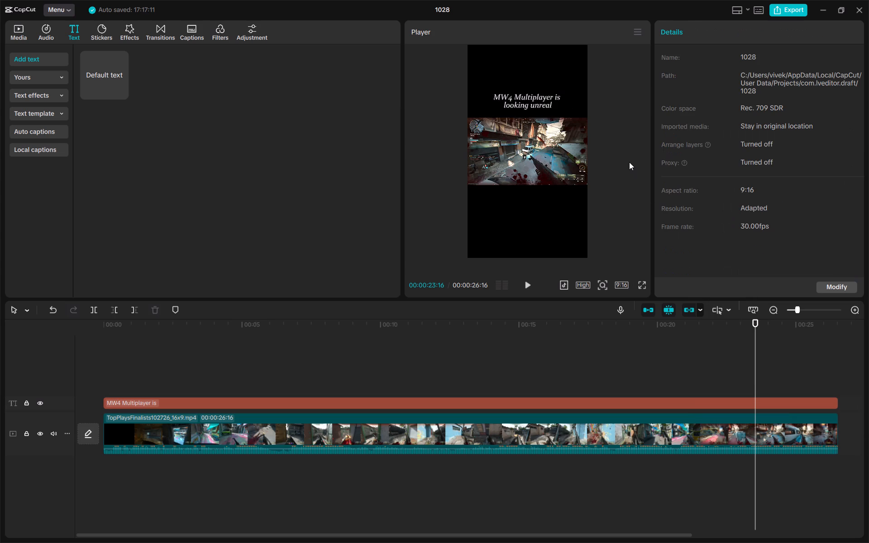
Shift the caption slightly down and to the left, keeping it in the black area just above the footage.
left_click(535, 102)
left_click(535, 102)
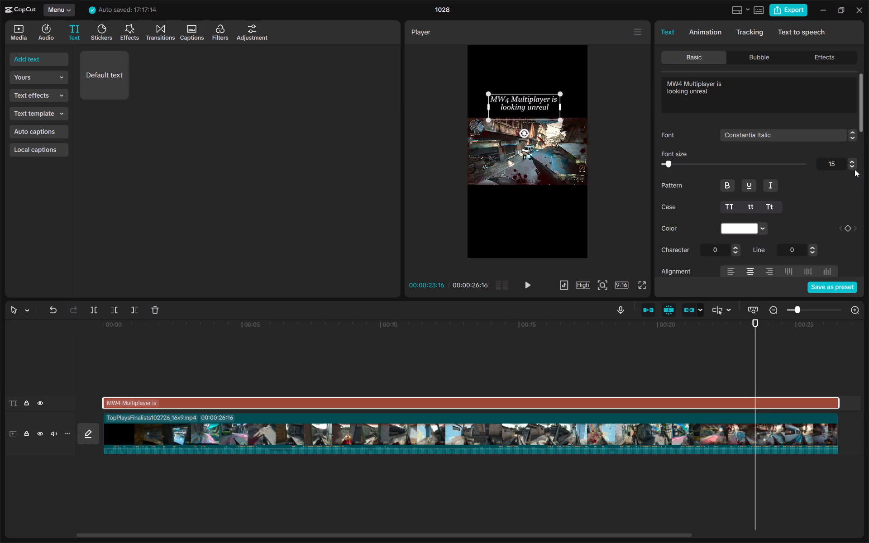
left_click(836, 194)
left_click(437, 225)
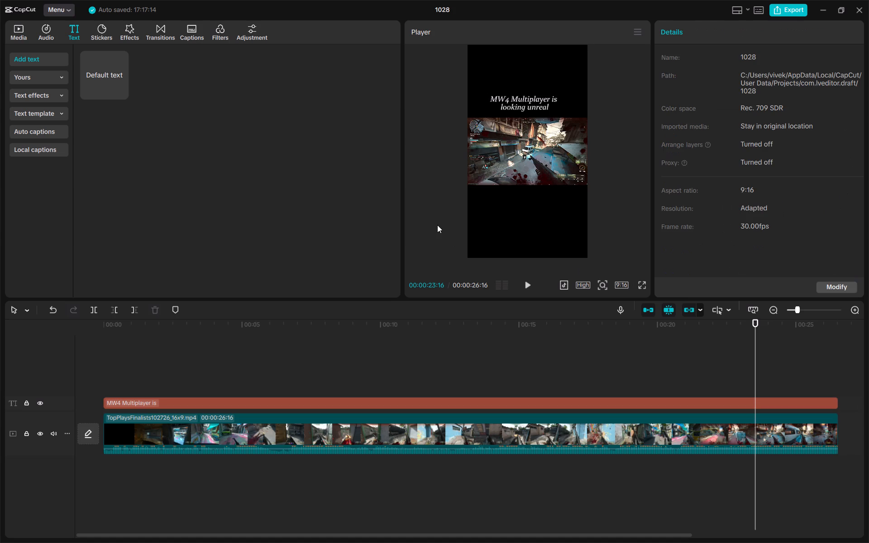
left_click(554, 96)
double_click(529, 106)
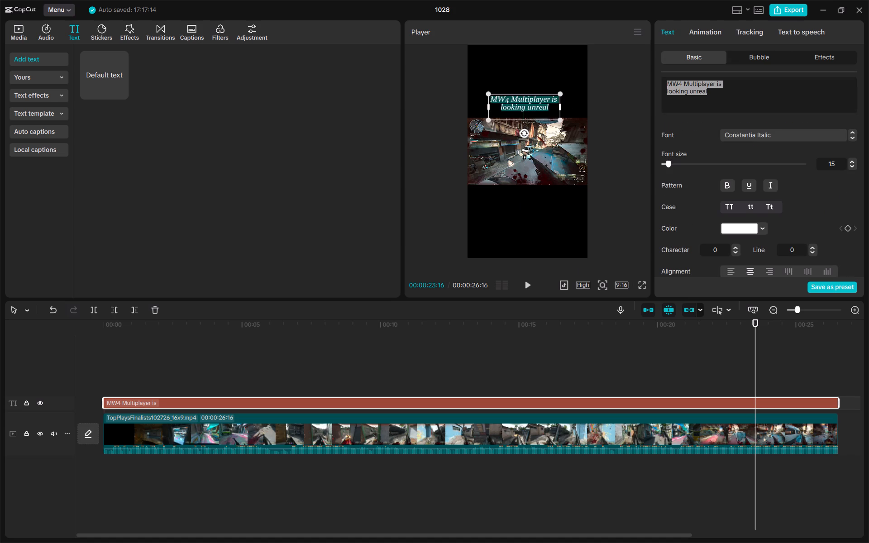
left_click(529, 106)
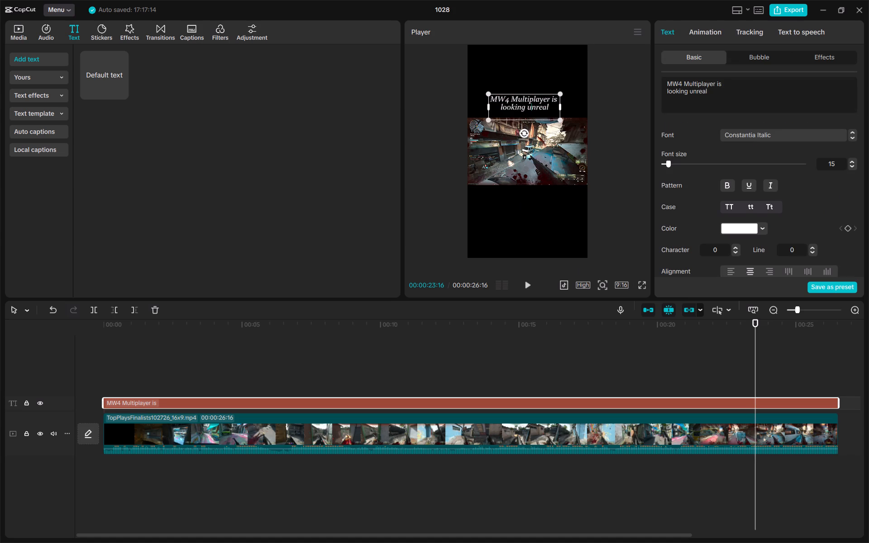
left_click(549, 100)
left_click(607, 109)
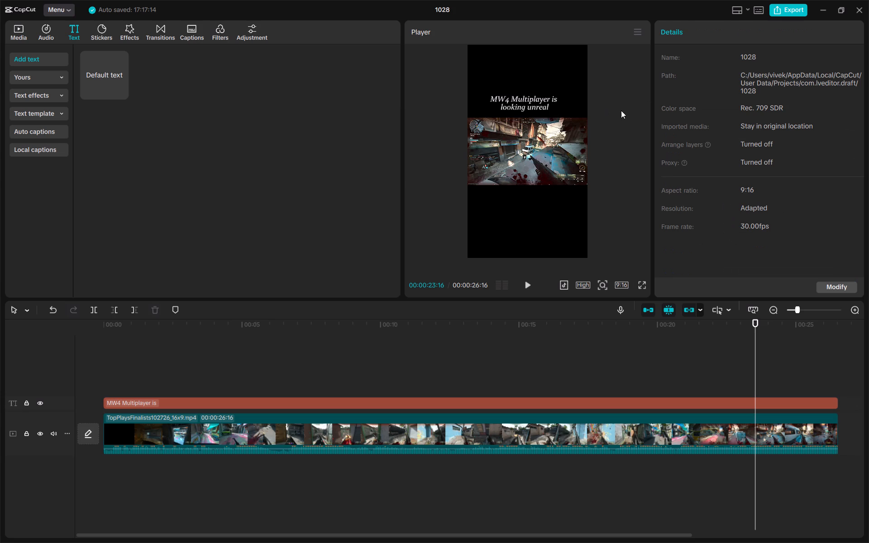
Export the video as 1028.mp4 to the Downloads folder in 4K, HEVC, 30fps, and dismiss the sharing options.
left_click(793, 5)
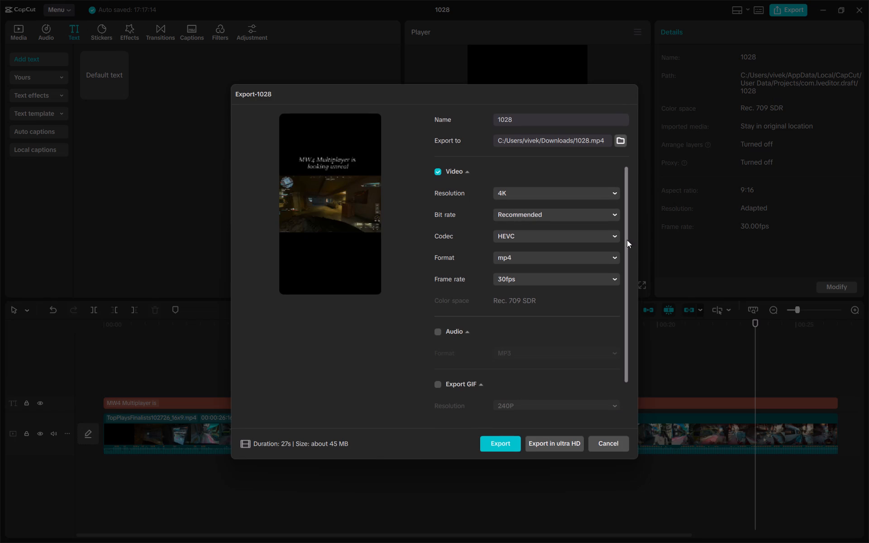
left_click(498, 448)
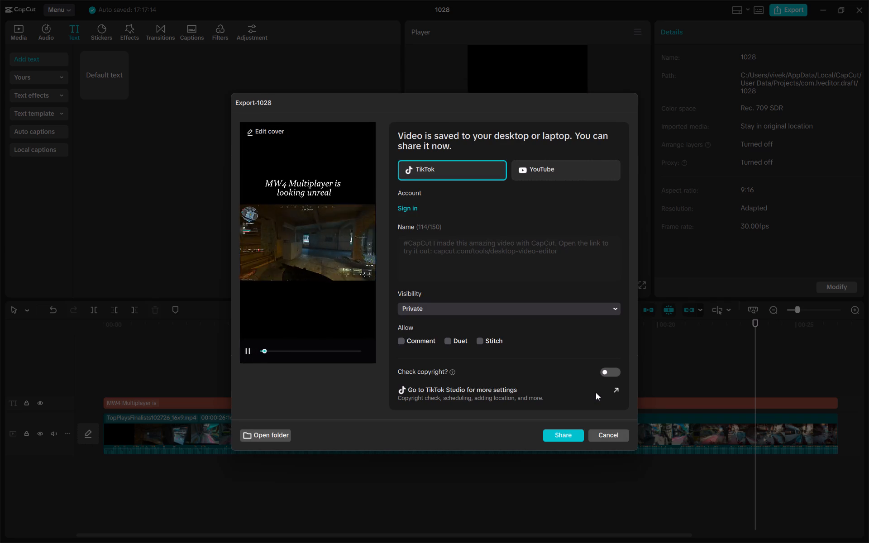
left_click(606, 432)
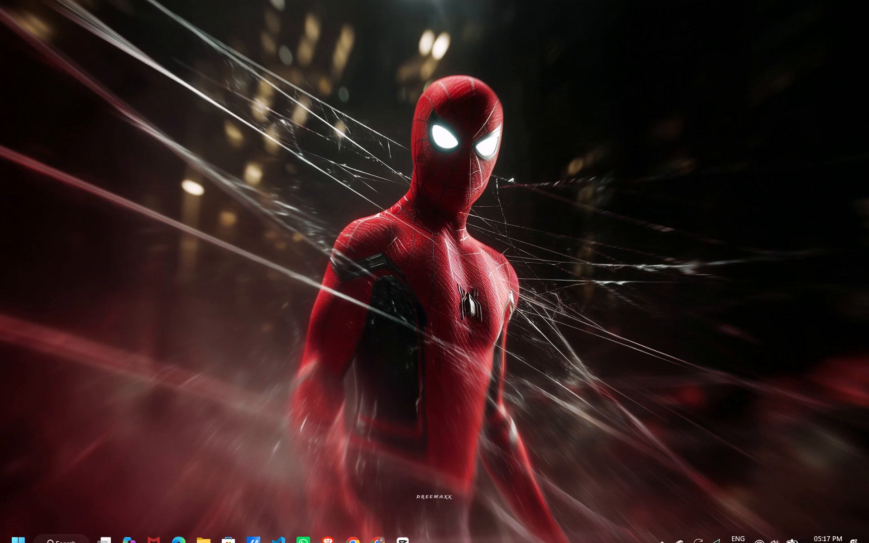
Switch to Chrome, search for "phonk download mp3" in a new tab and open Pixabay's free phonk music page.
left_click(379, 532)
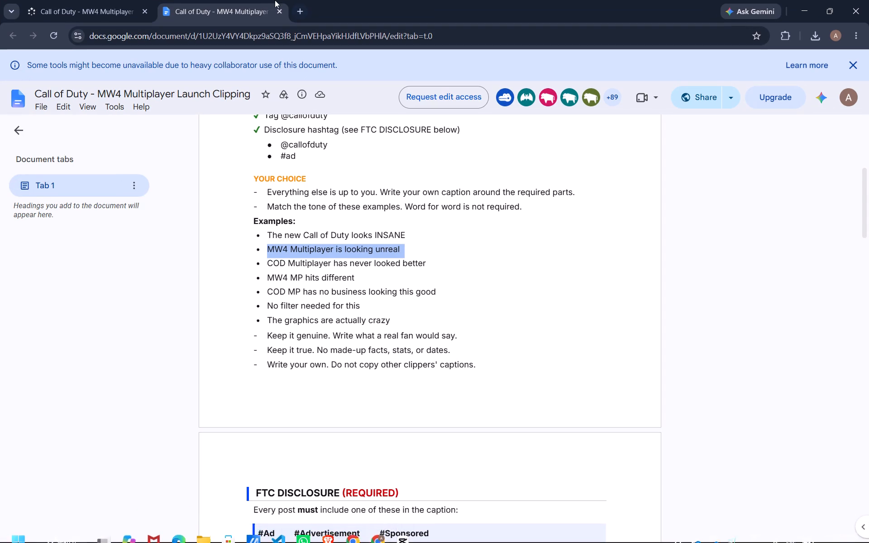
left_click(291, 10)
left_click(295, 12)
type("phon do")
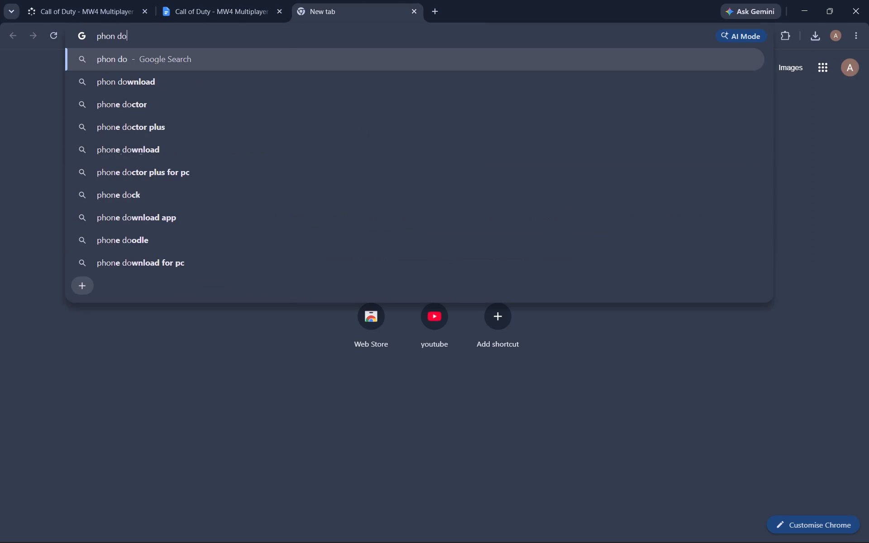
key("BackSpace")
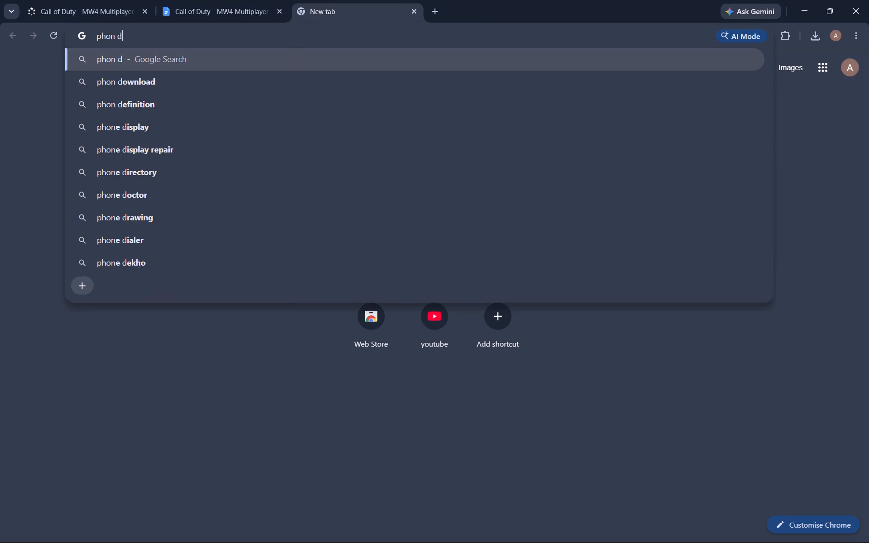
key("BackSpace")
key("BackSpace")
type("k")
key("space")
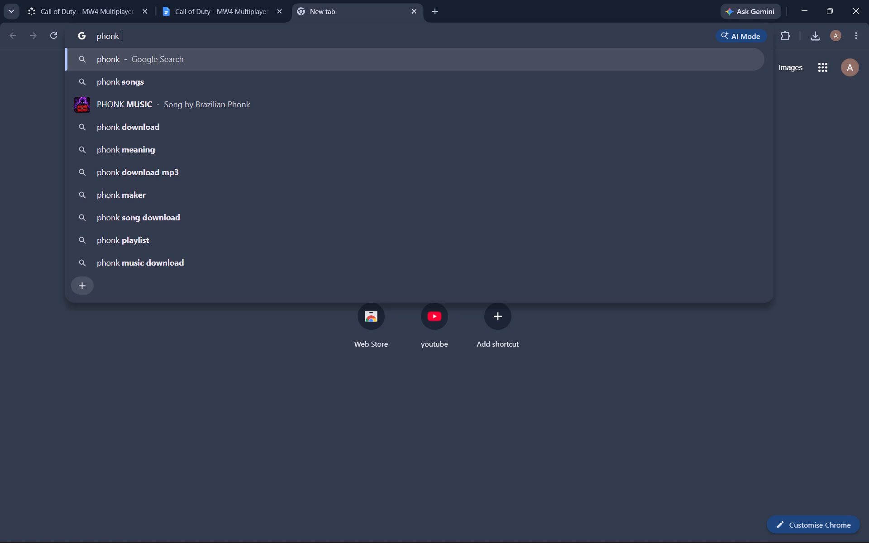
type("do")
left_click(270, 80)
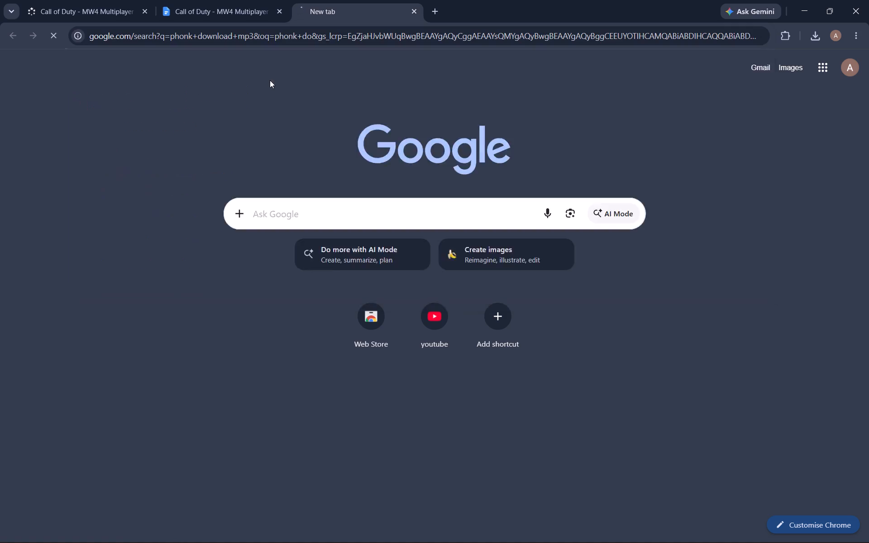
left_click(194, 167)
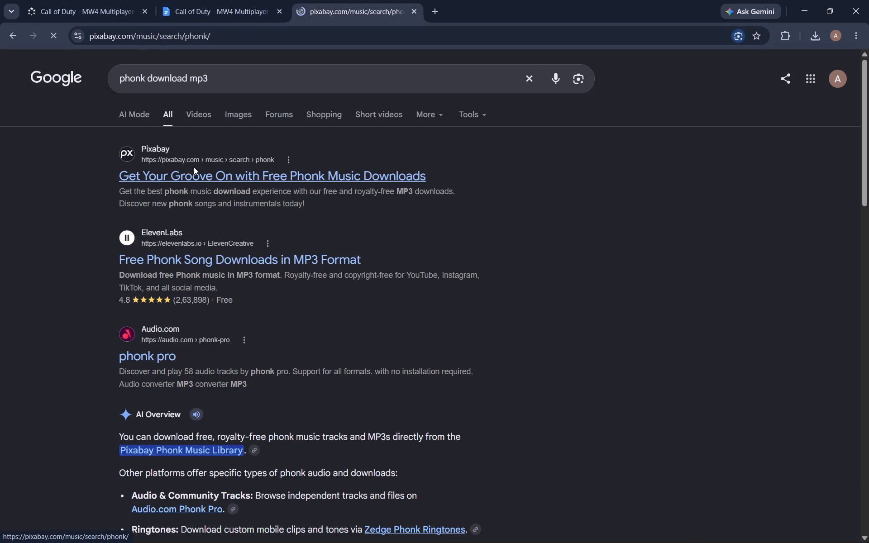
Listen to the first five phonk tracks, from "Phonk - Phonk Music" to "Phonk Hard", to compare them as background music.
scroll(224, 307, "down", 2)
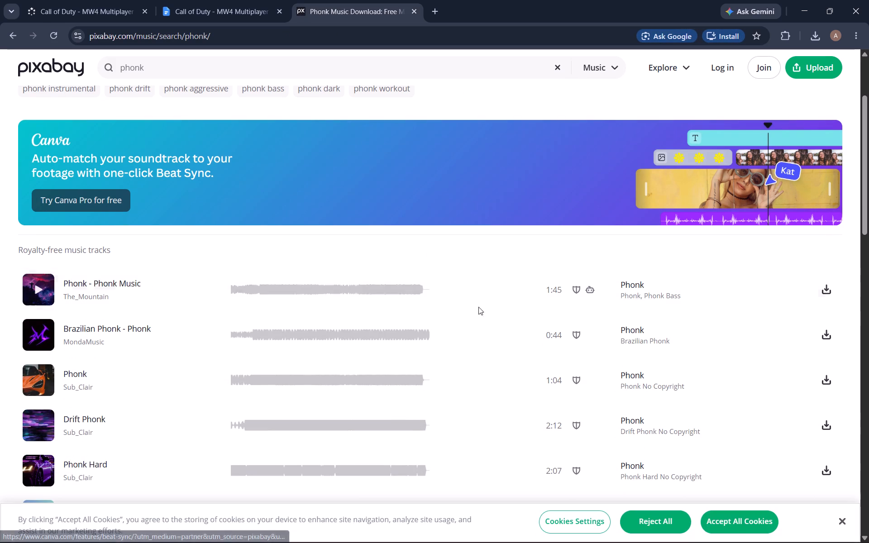
left_click(40, 284)
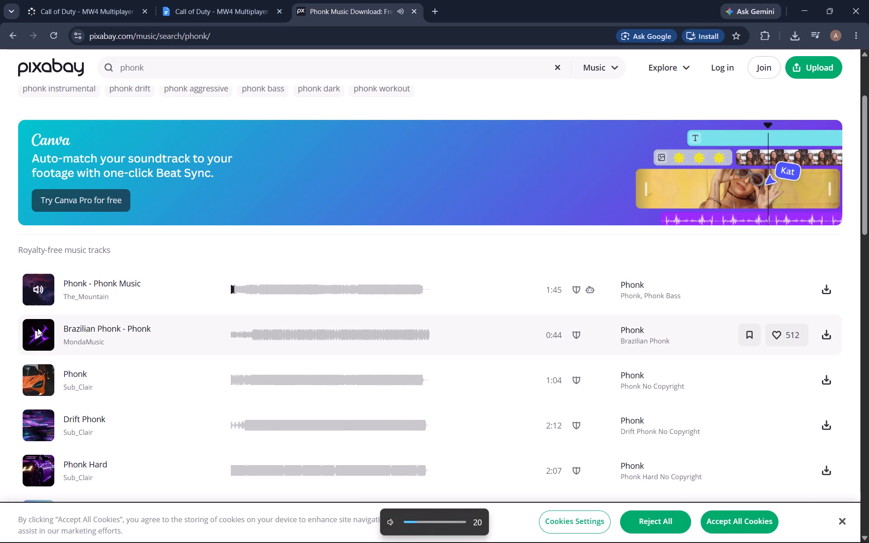
left_click(38, 328)
scroll(56, 357, "down", 1)
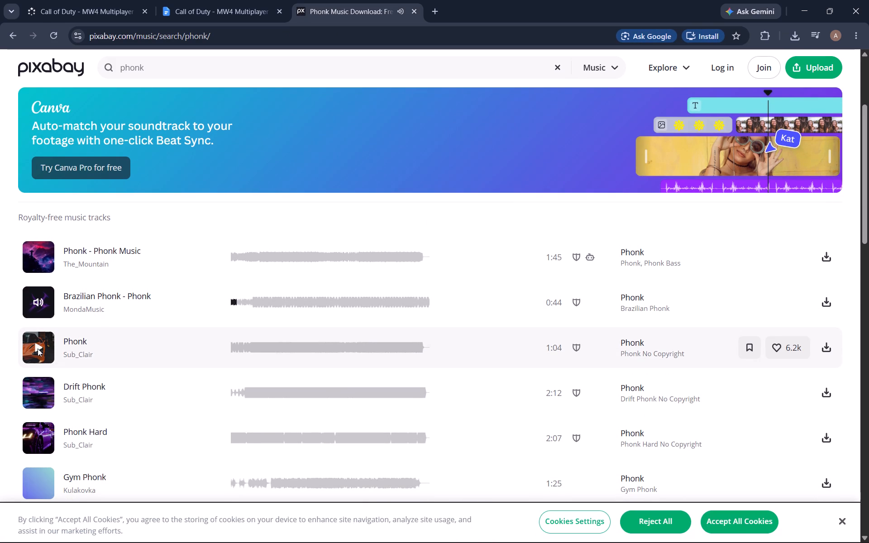
left_click(36, 348)
scroll(36, 348, "down", 1)
left_click(36, 339)
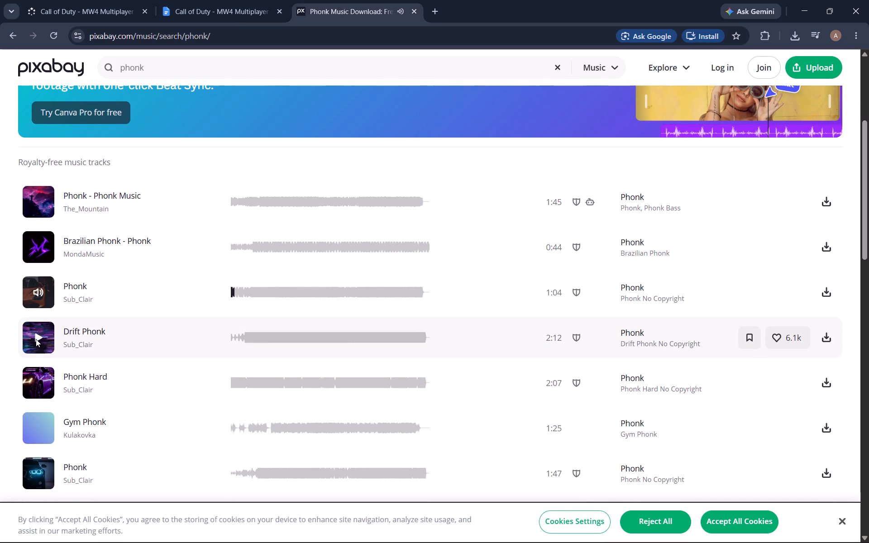
scroll(36, 339, "down", 1)
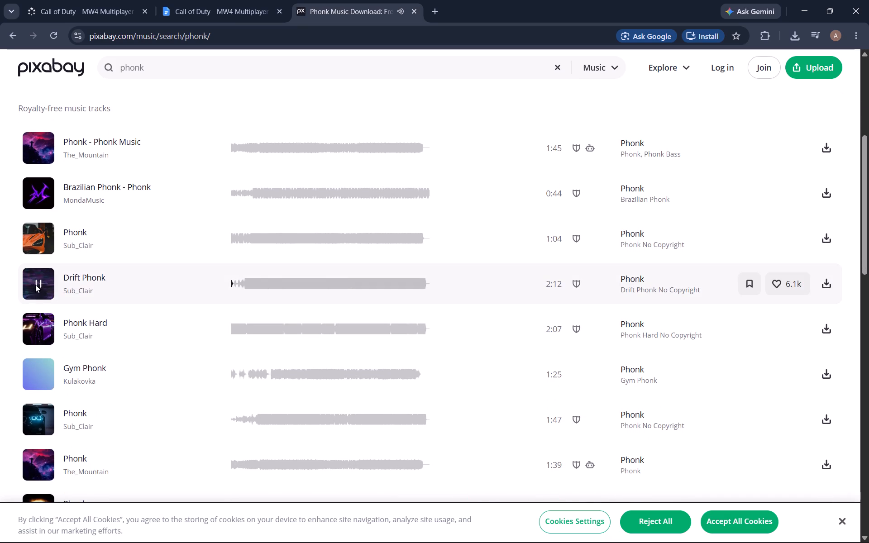
left_click(40, 238)
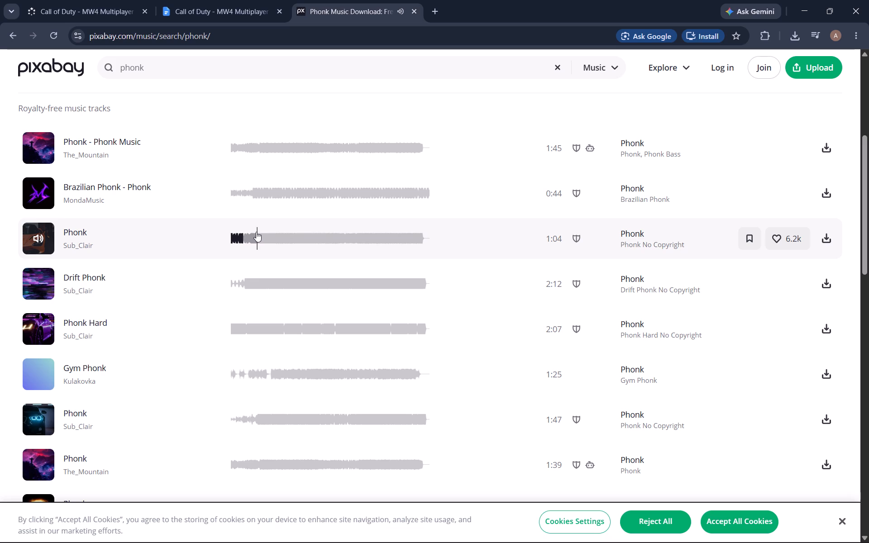
left_click(254, 232)
left_click(34, 326)
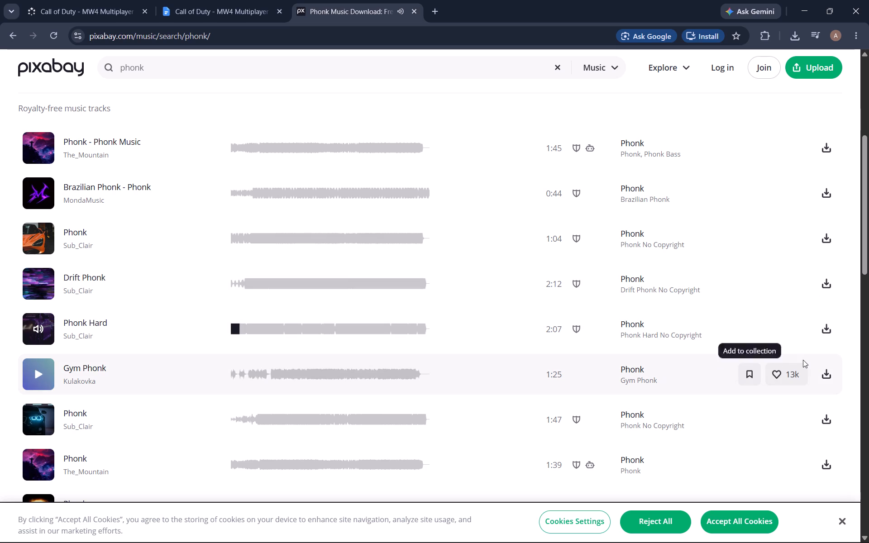
Download the "Phonk Hard" track by Sub_Clair from Pixabay.
left_click(255, 334)
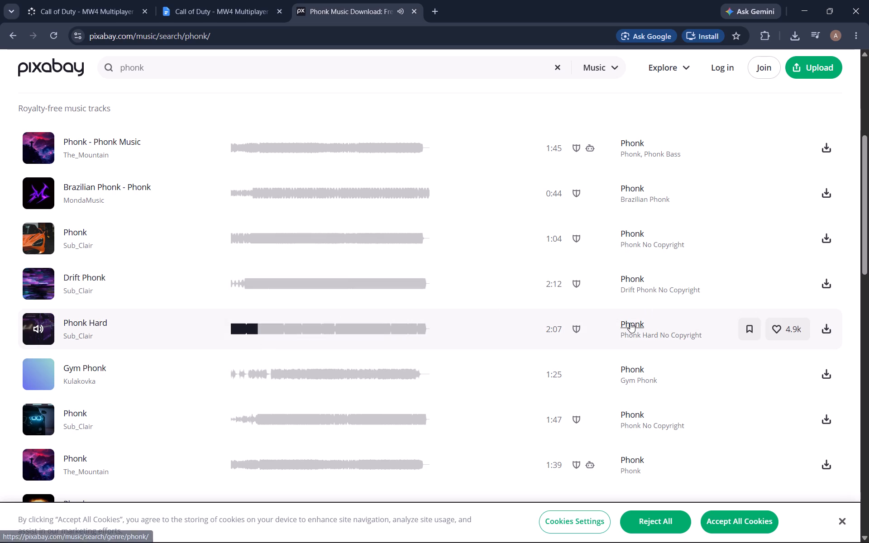
left_click(832, 331)
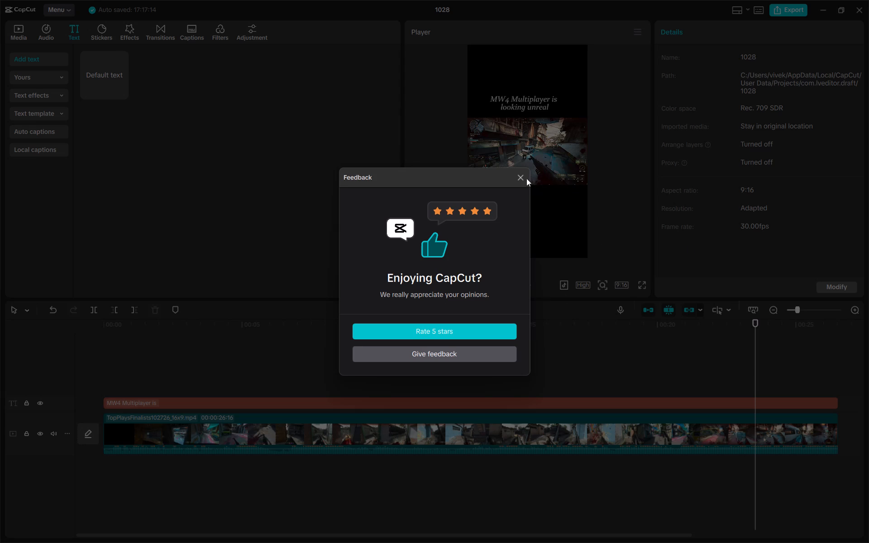
Switch to CapCut and dismiss the feedback request.
left_click(524, 176)
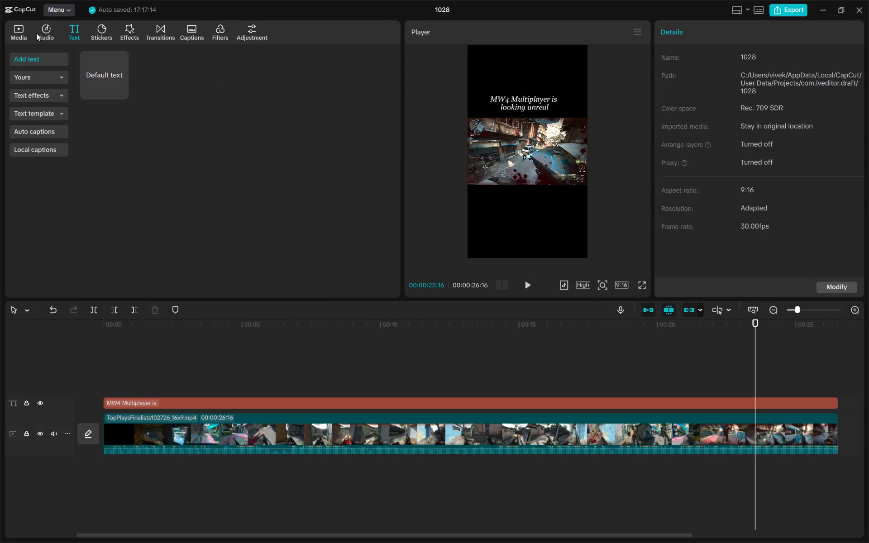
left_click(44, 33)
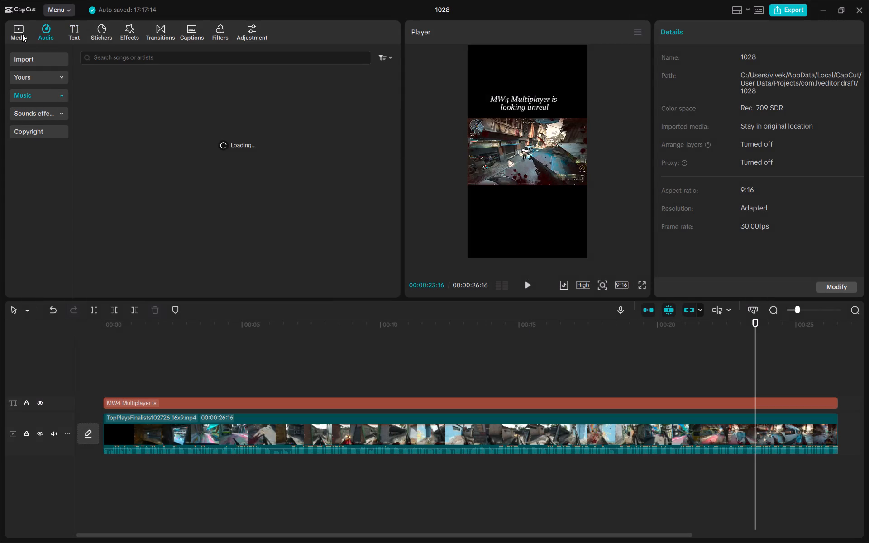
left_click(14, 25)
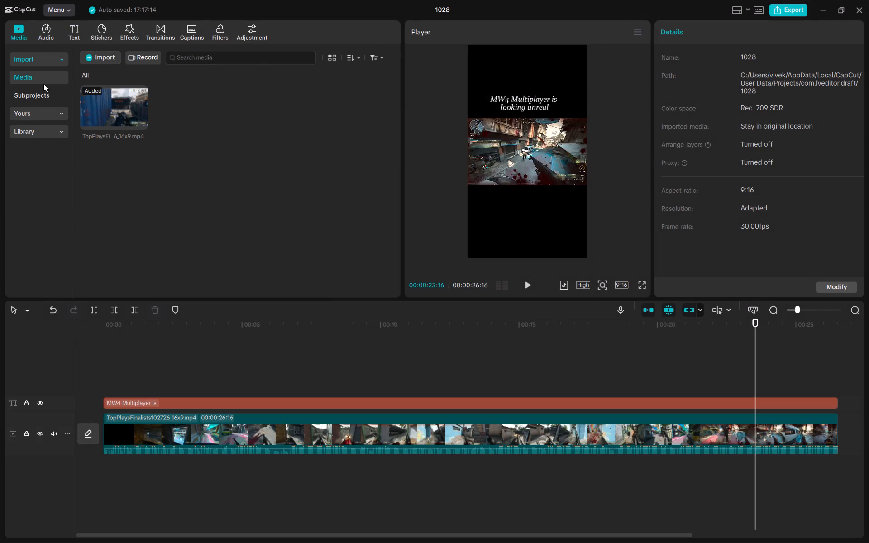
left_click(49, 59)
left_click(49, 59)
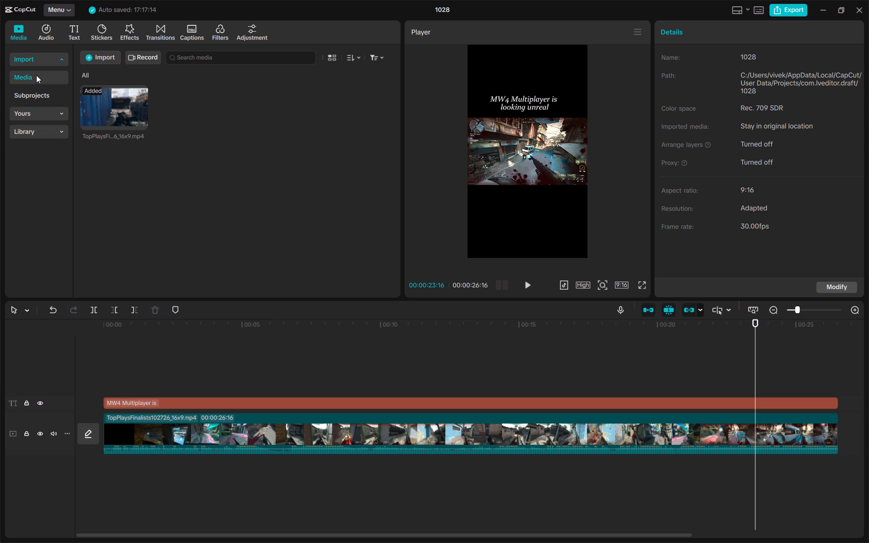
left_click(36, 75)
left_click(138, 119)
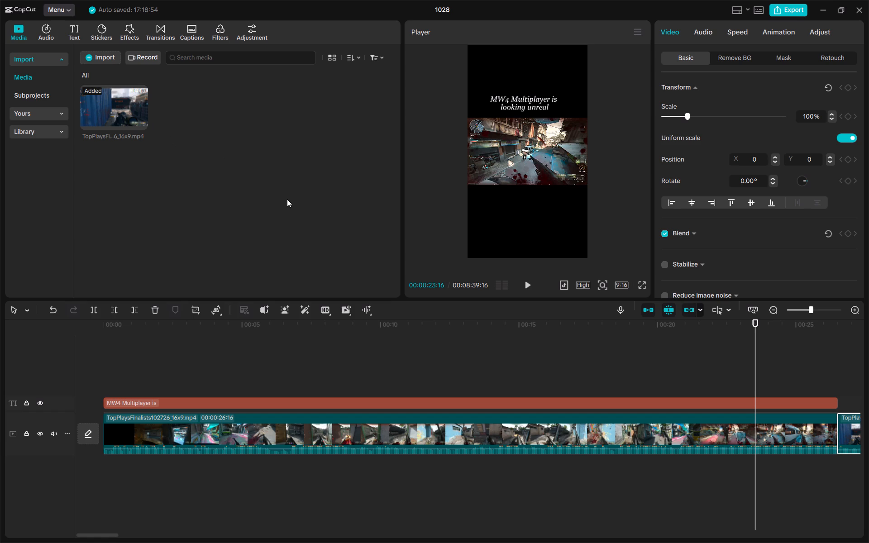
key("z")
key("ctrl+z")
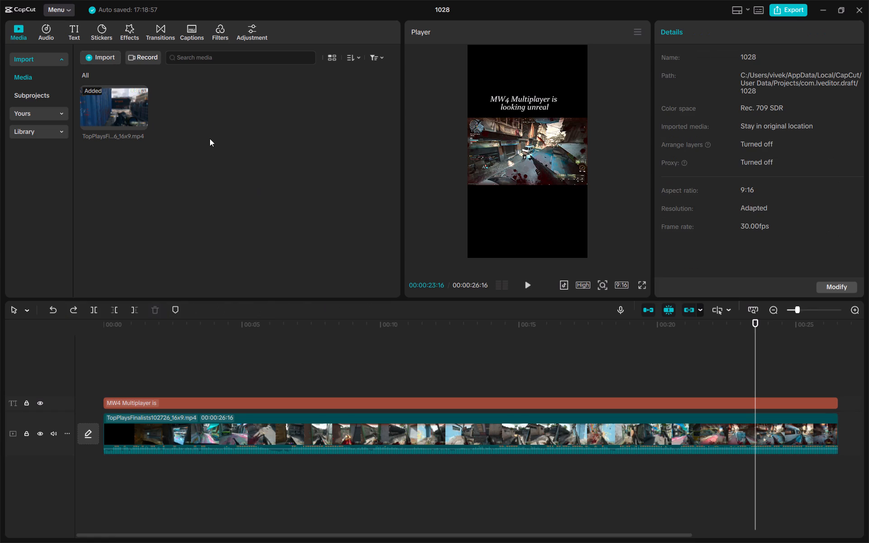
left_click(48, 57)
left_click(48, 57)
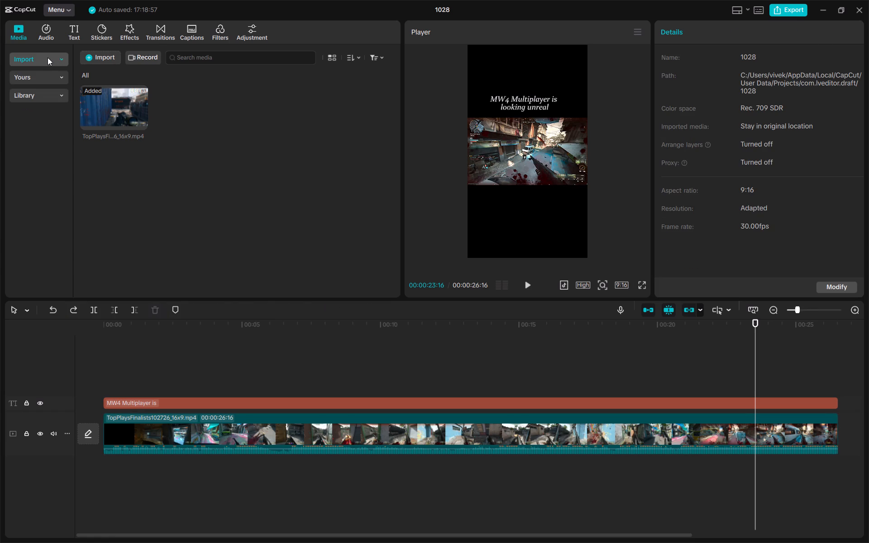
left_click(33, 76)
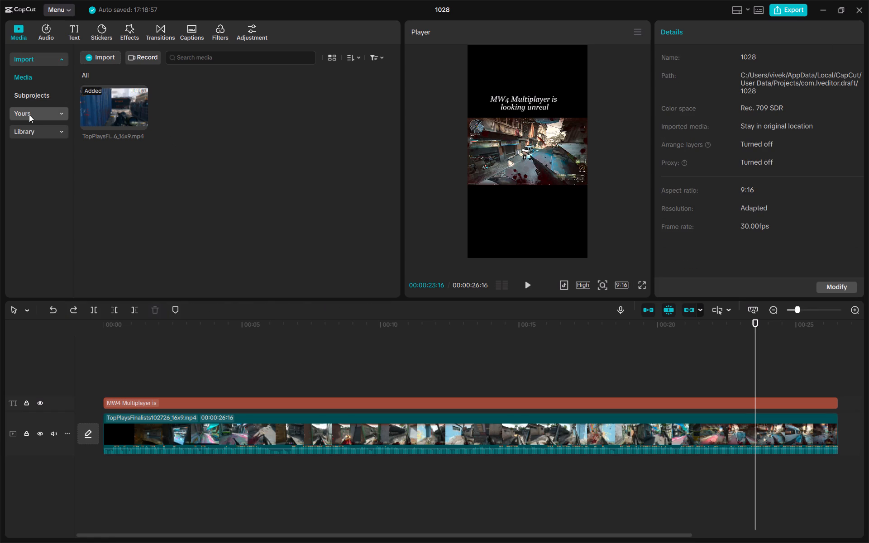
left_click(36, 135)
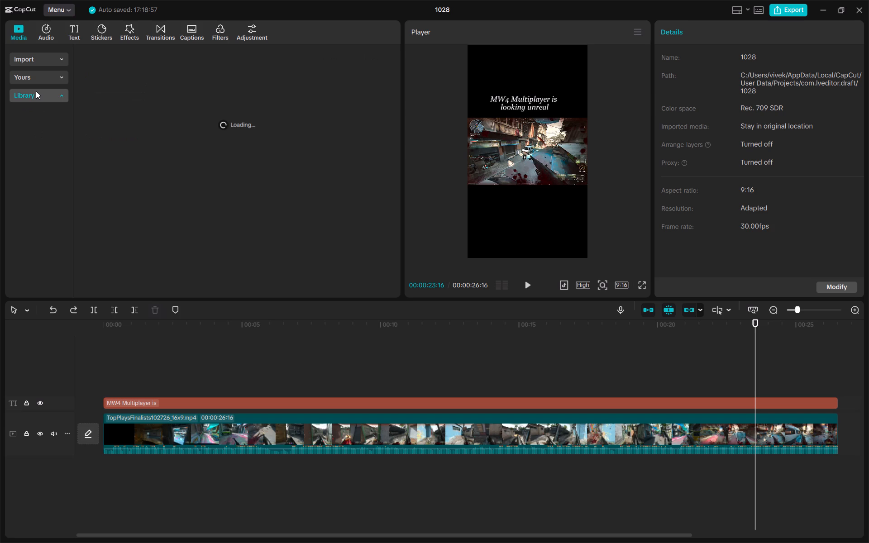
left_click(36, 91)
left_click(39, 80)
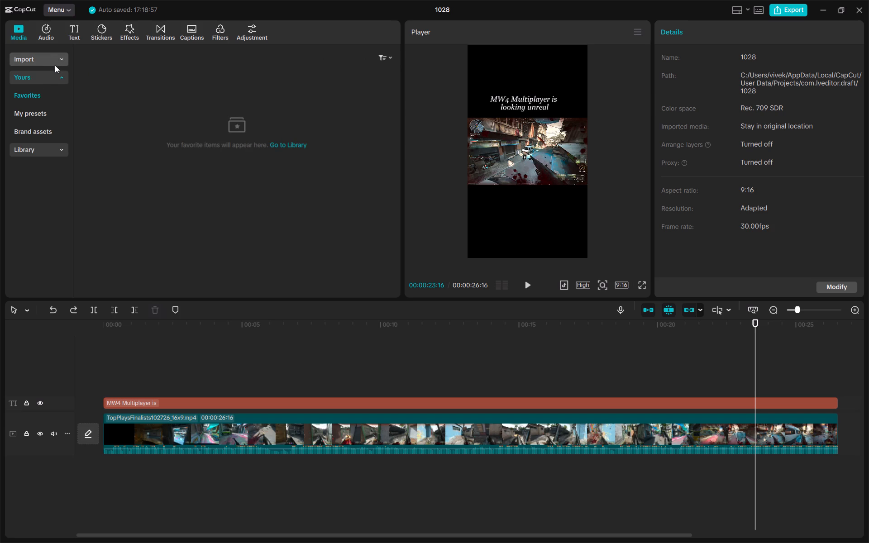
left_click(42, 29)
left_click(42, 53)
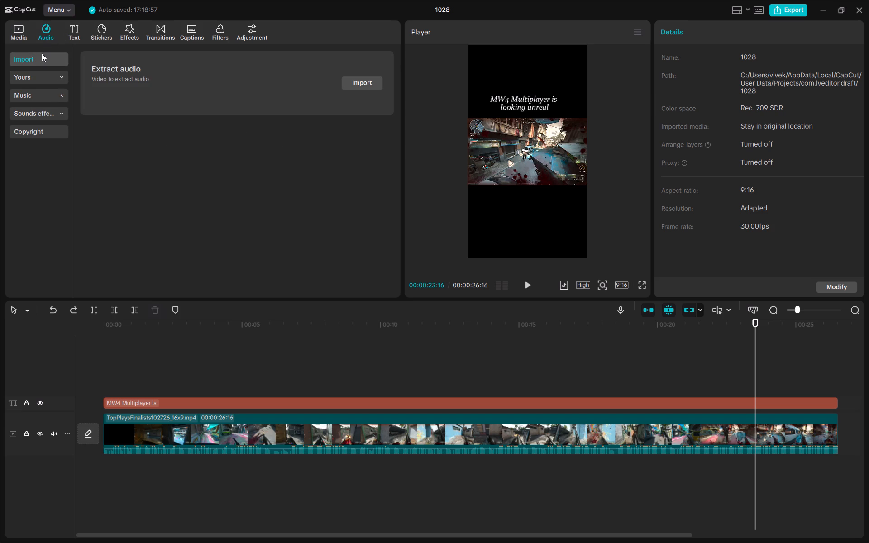
Import sub_clair-phonk-hard-624946 from Downloads into the project media, closing the still-playing Pixabay tab in Chrome along the way.
left_click(24, 24)
left_click(41, 58)
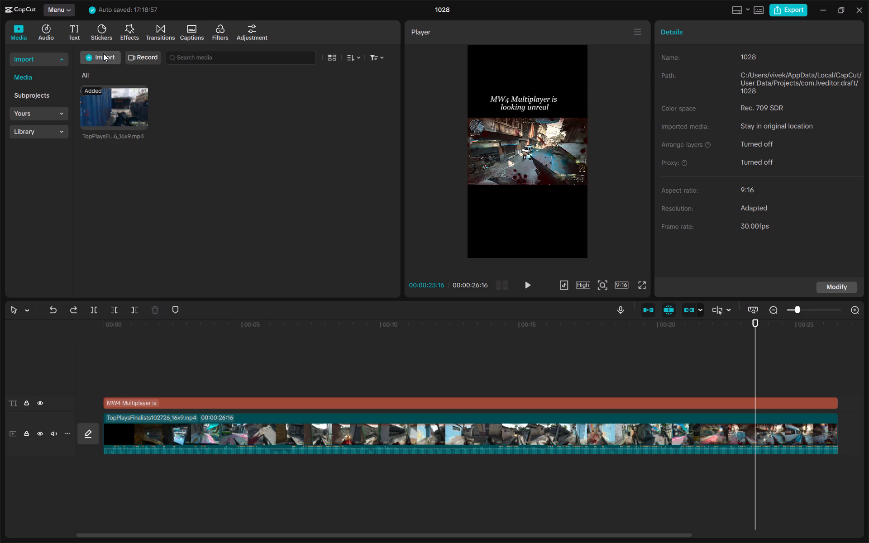
left_click(103, 53)
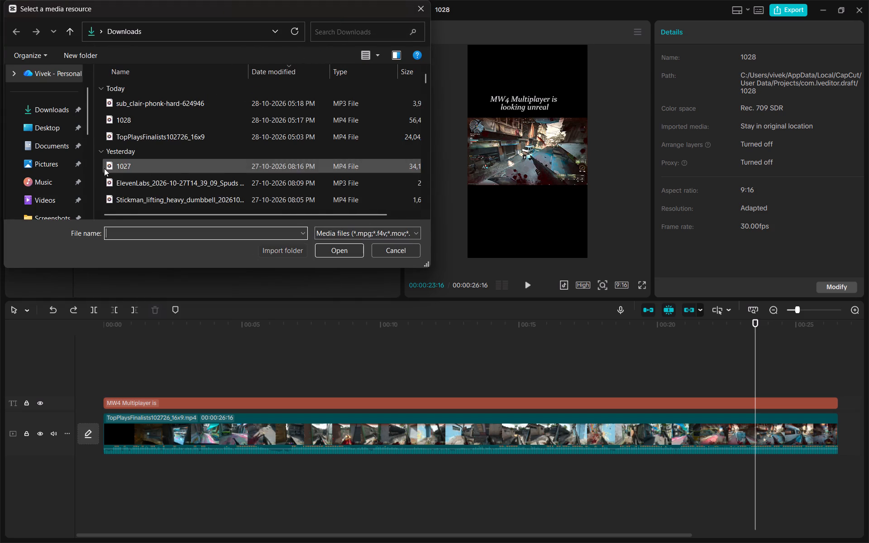
left_click(57, 112)
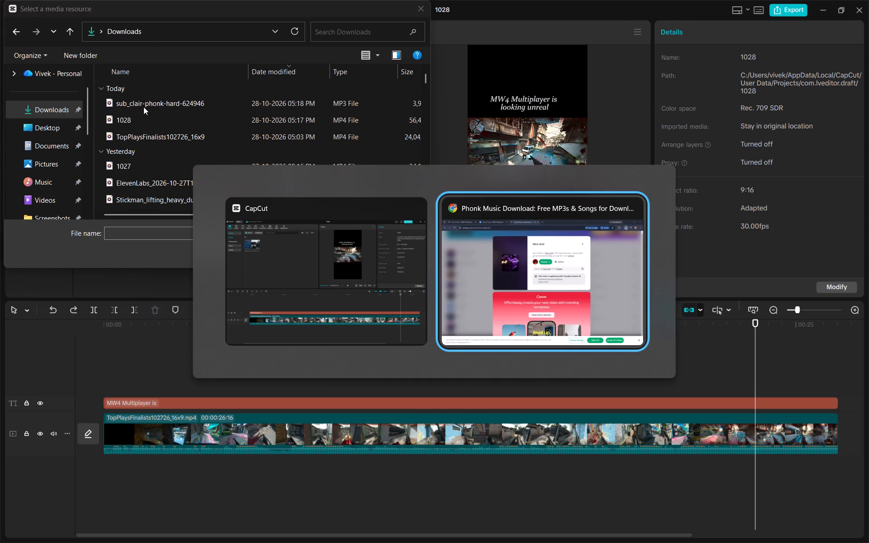
left_click(413, 9)
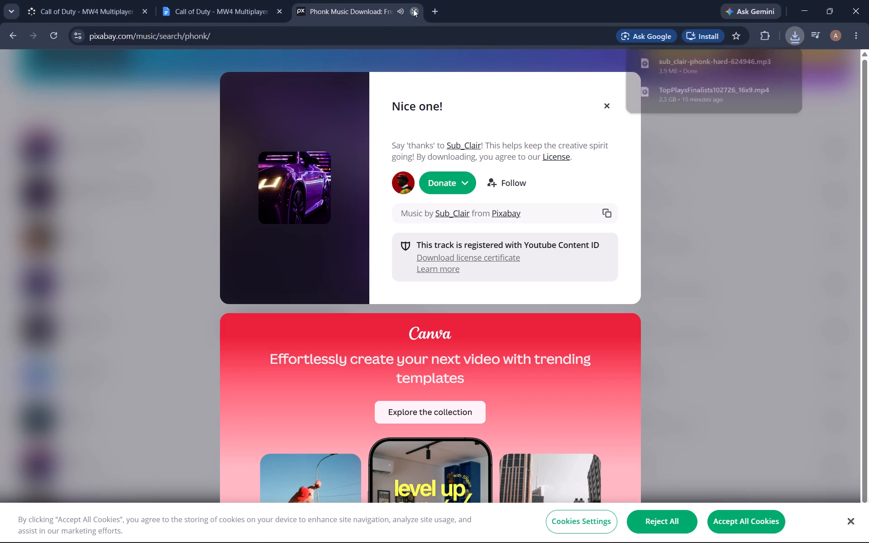
left_click(283, 101)
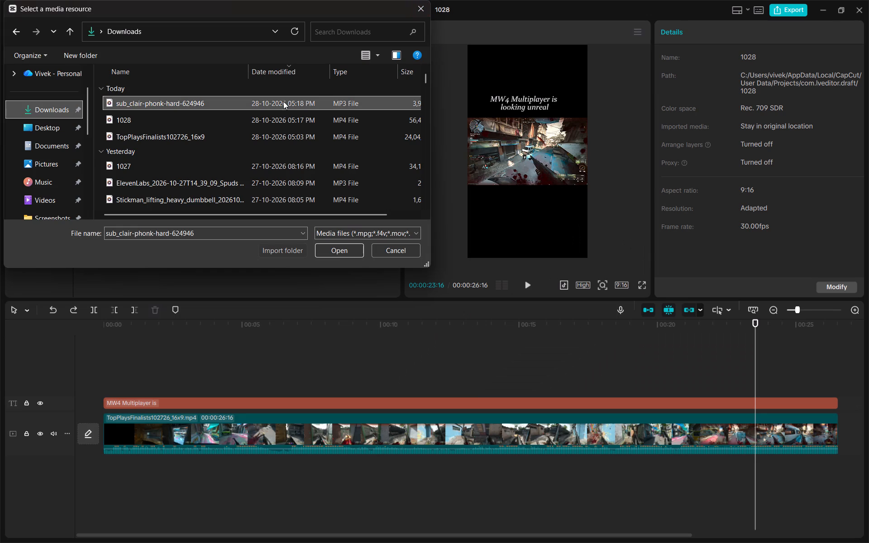
left_click(352, 246)
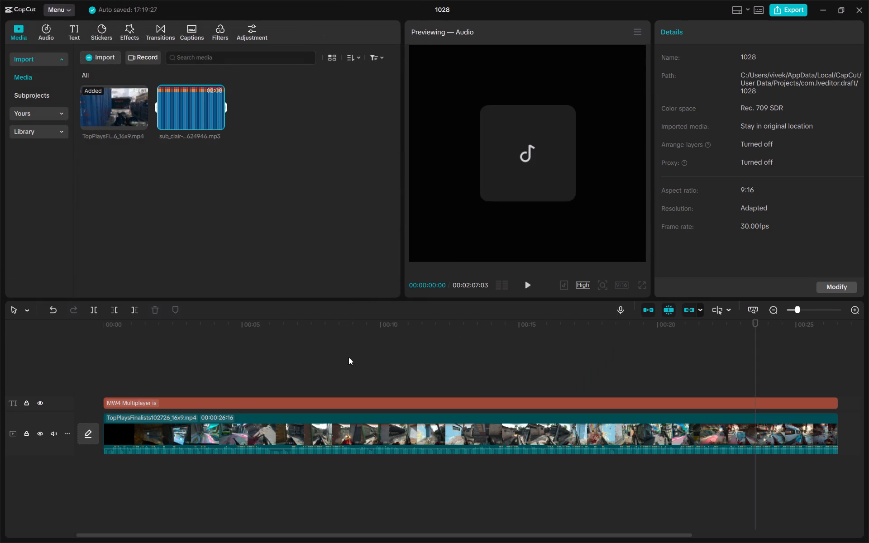
Place the phonk MP3 on an audio track below the gameplay clip, starting at 00:00.
left_click_drag(198, 113, 104, 462)
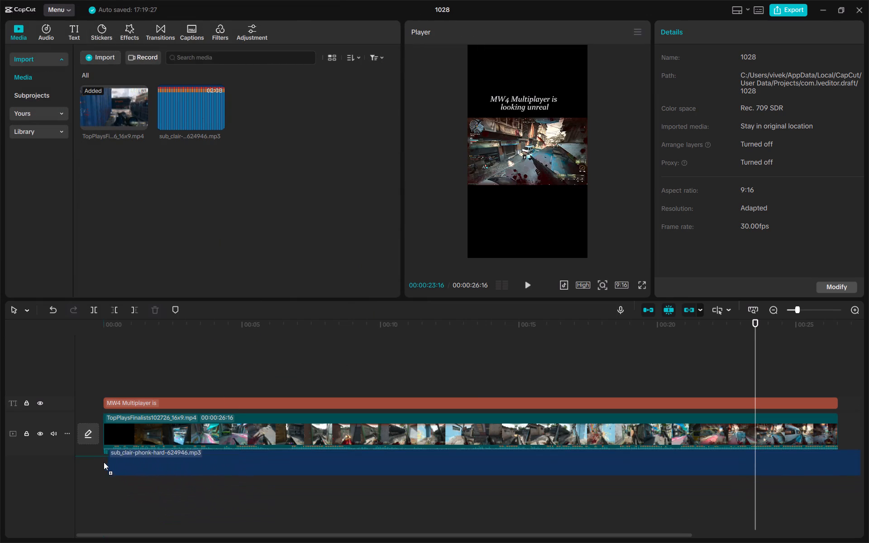
left_click_drag(104, 462, 100, 466)
scroll(254, 452, "left", 8)
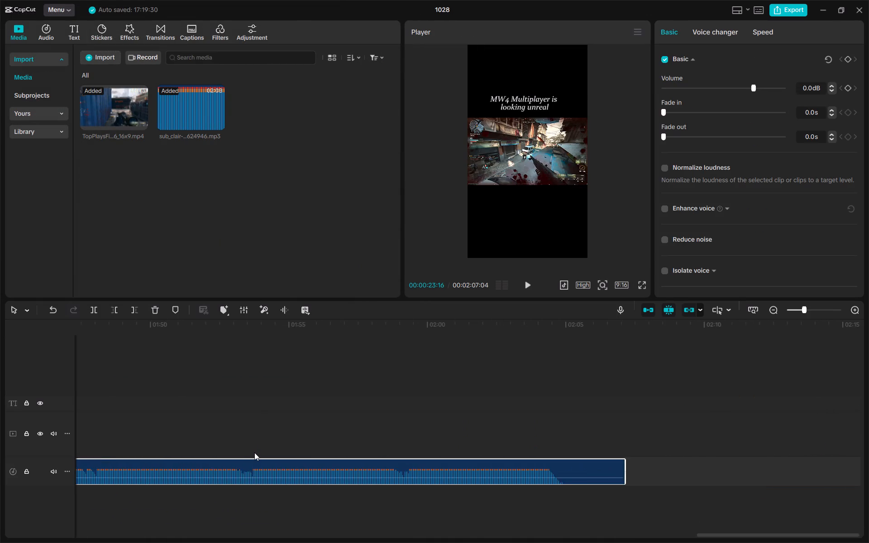
scroll(254, 452, "right", 12)
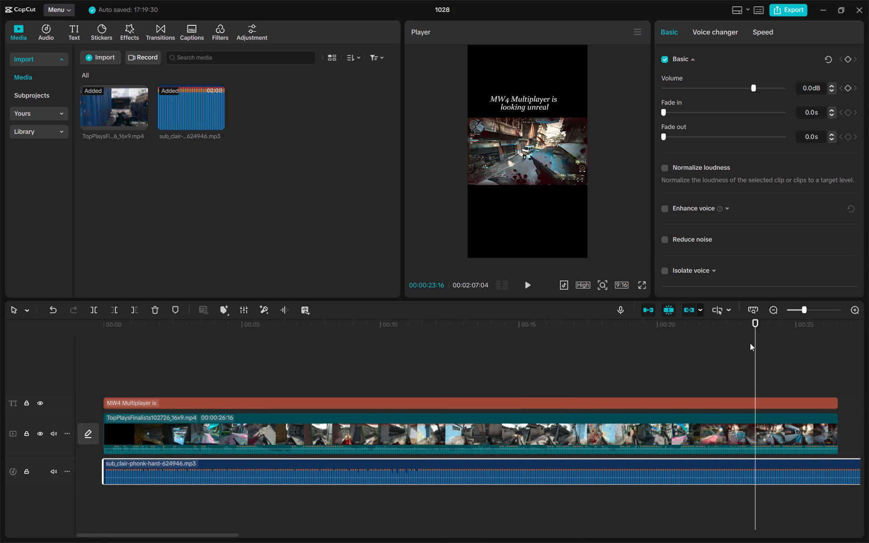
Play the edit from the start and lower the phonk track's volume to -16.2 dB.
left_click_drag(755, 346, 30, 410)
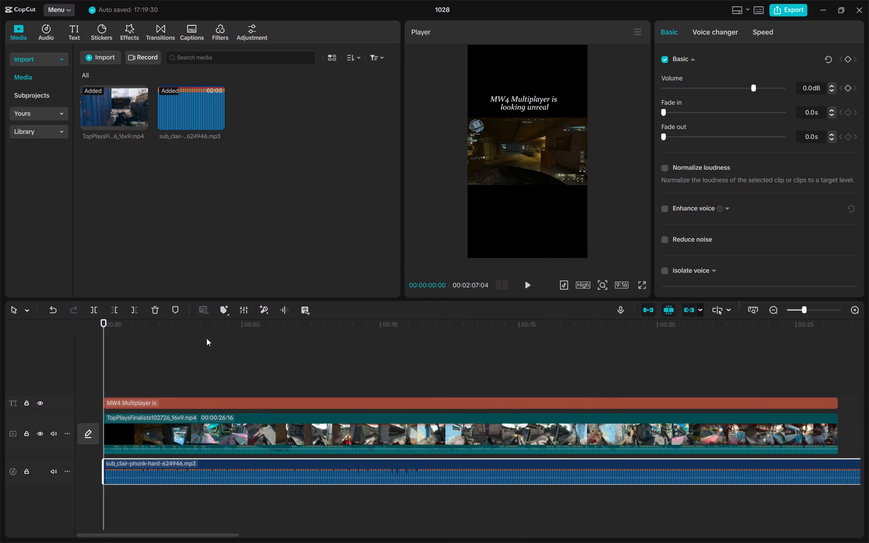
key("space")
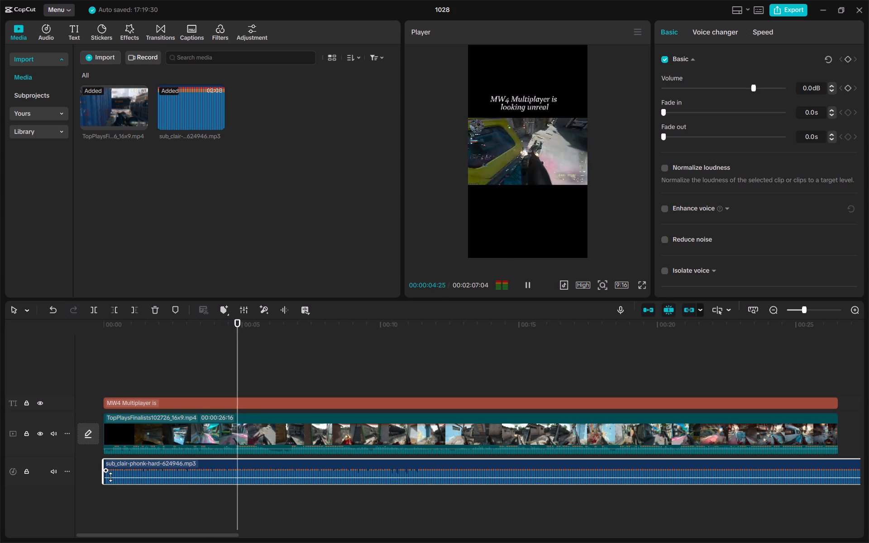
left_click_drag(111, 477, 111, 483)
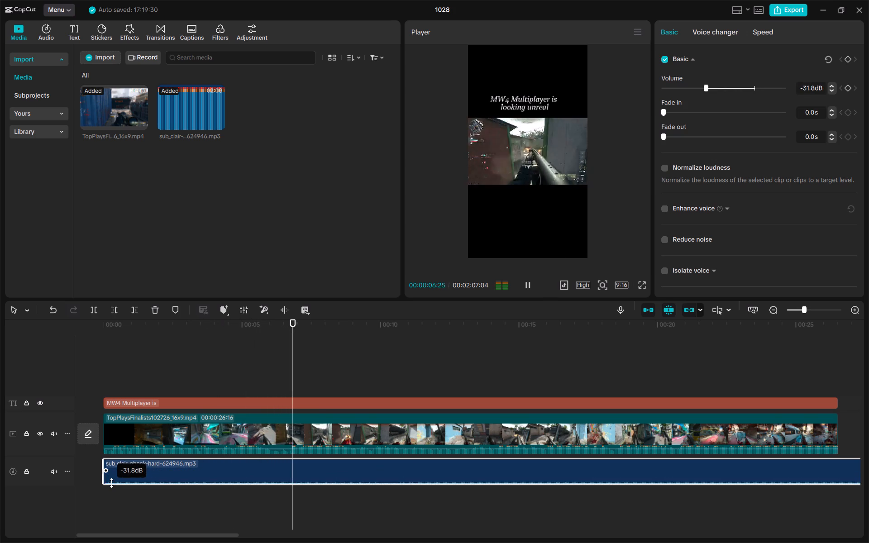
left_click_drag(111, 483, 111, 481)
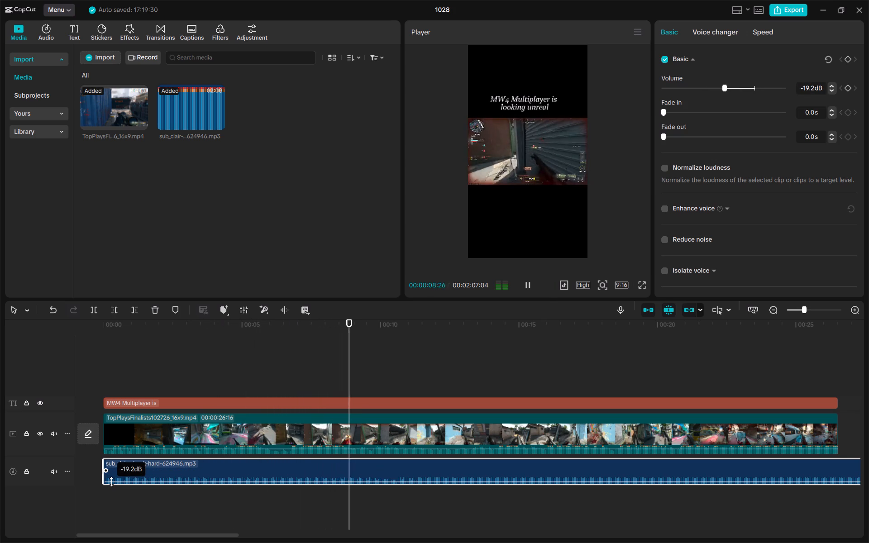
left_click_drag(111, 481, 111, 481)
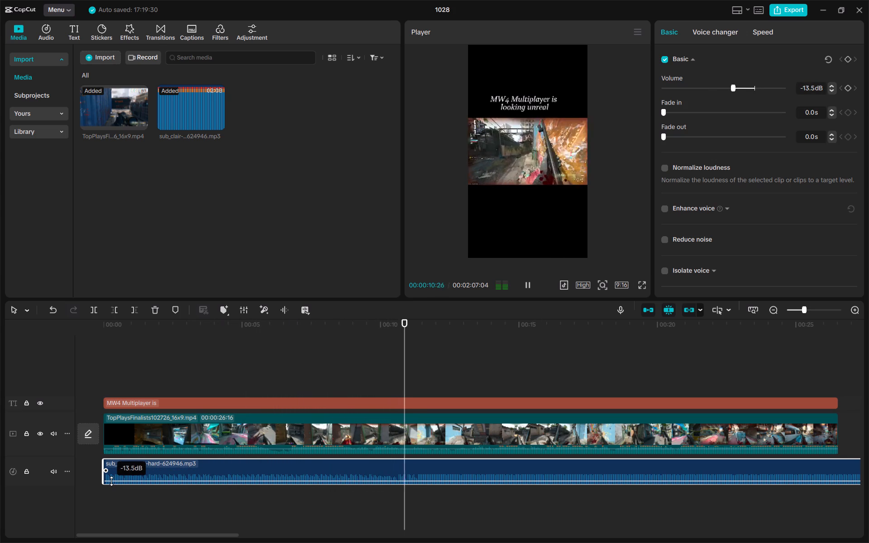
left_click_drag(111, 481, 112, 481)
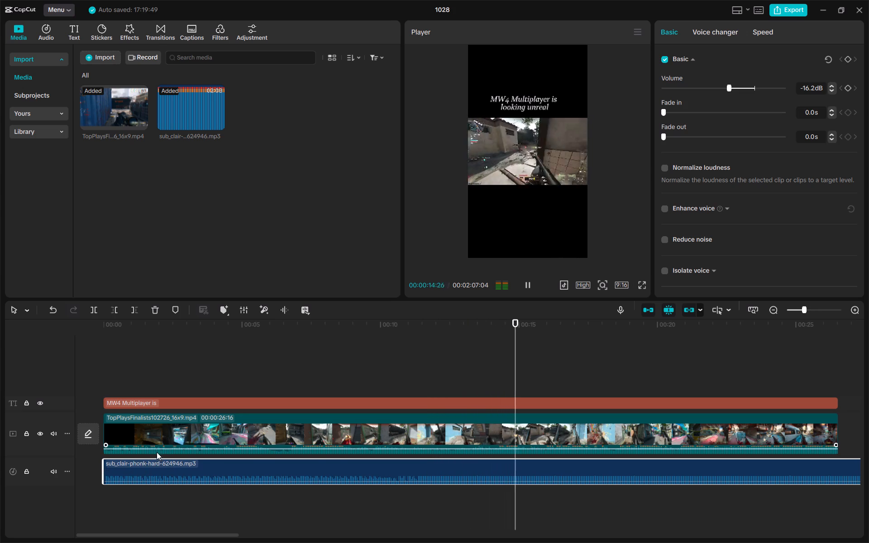
Raise the gameplay clip's own audio volume above its original level.
left_click_drag(156, 449, 156, 446)
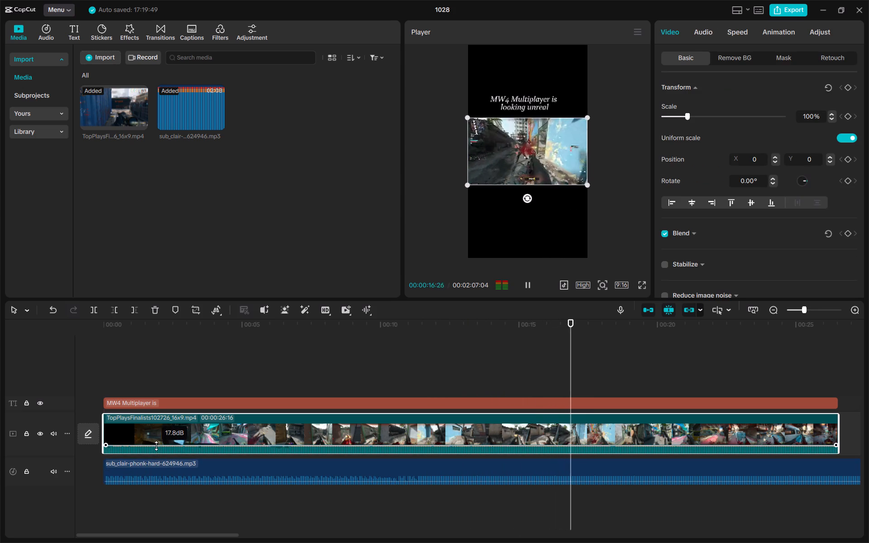
left_click_drag(156, 446, 160, 425)
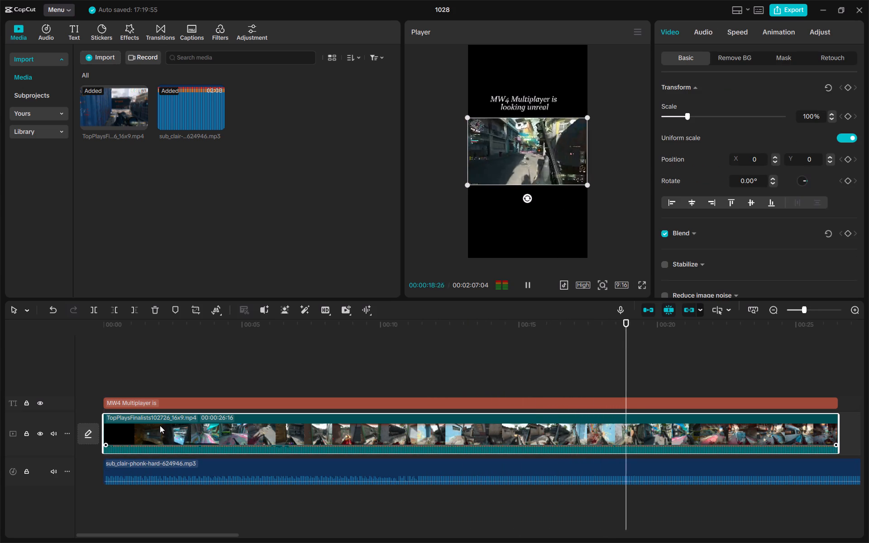
Set the phonk track's volume to -0.3 dB and deselect it.
left_click(152, 481)
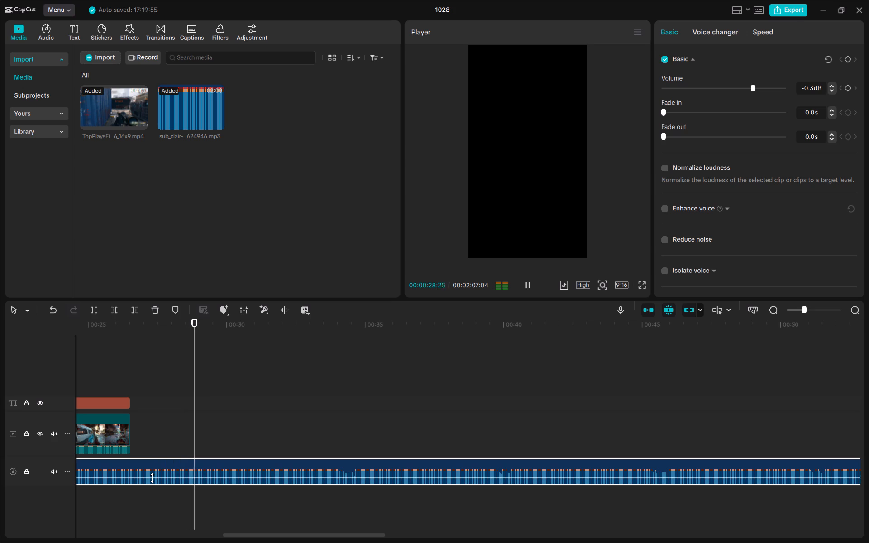
left_click_drag(213, 411, 162, 421)
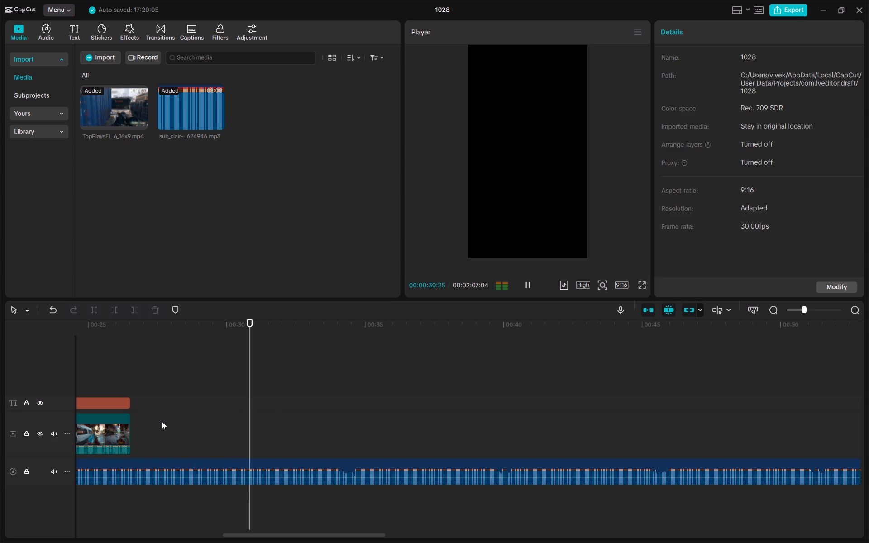
Split the phonk track at the end of the gameplay clip, 00:00:26:16, and delete the leftover music after it.
left_click_drag(267, 405, 244, 410)
left_click(244, 410)
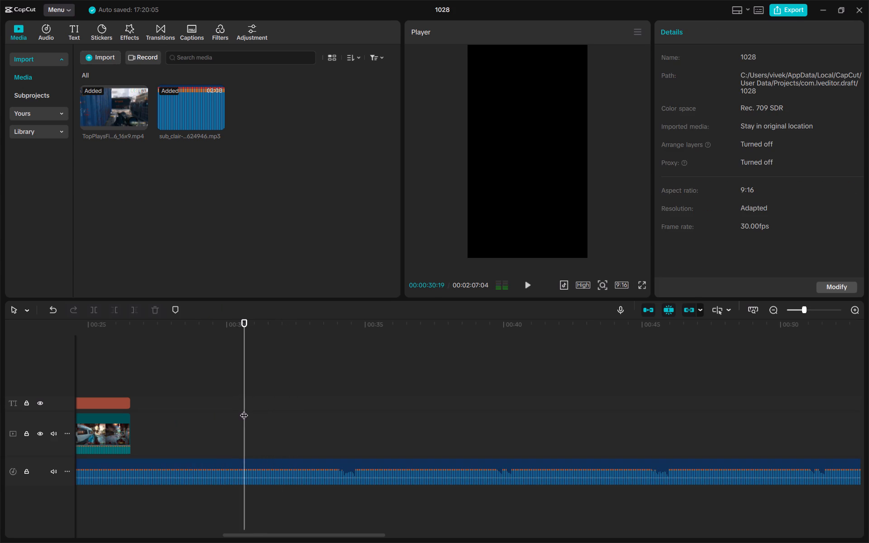
left_click_drag(246, 413, 135, 426)
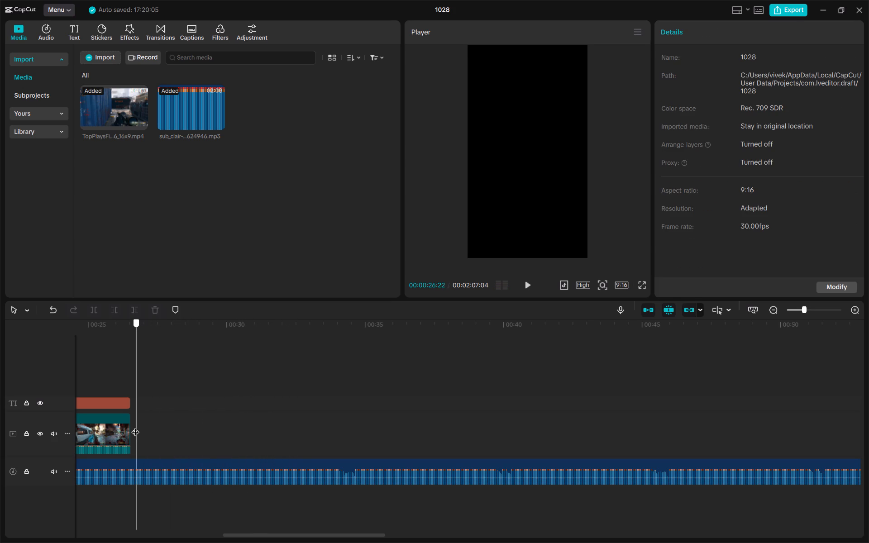
left_click_drag(135, 426, 132, 427)
left_click(95, 308)
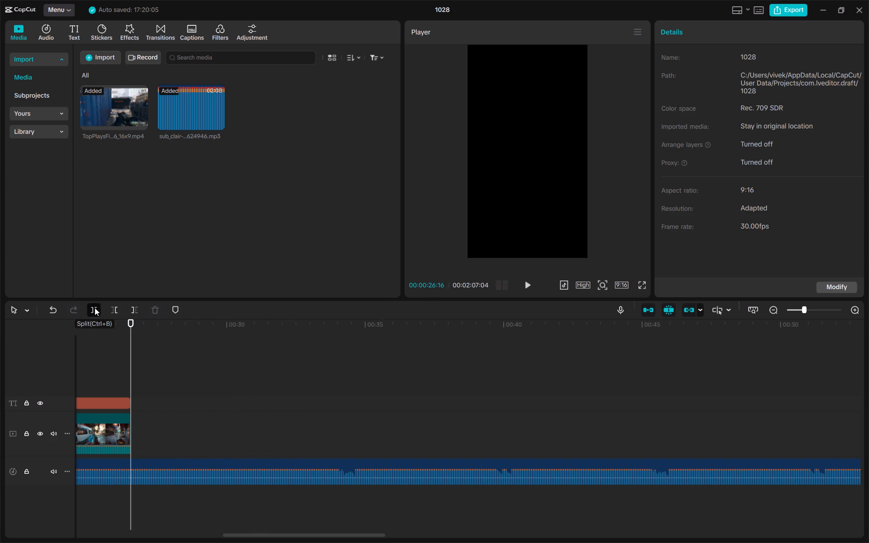
left_click(166, 458)
left_click(191, 497)
left_click(194, 491)
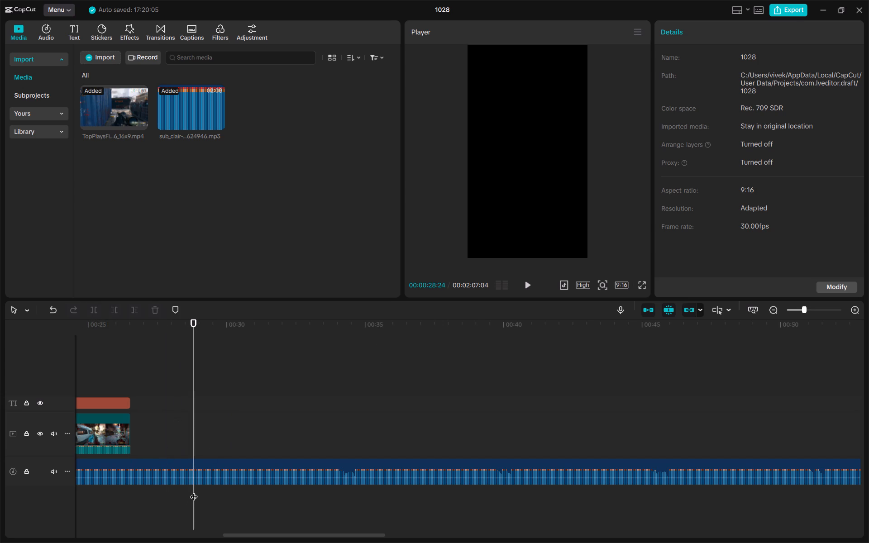
left_click(209, 479)
left_click_drag(191, 418, 143, 430)
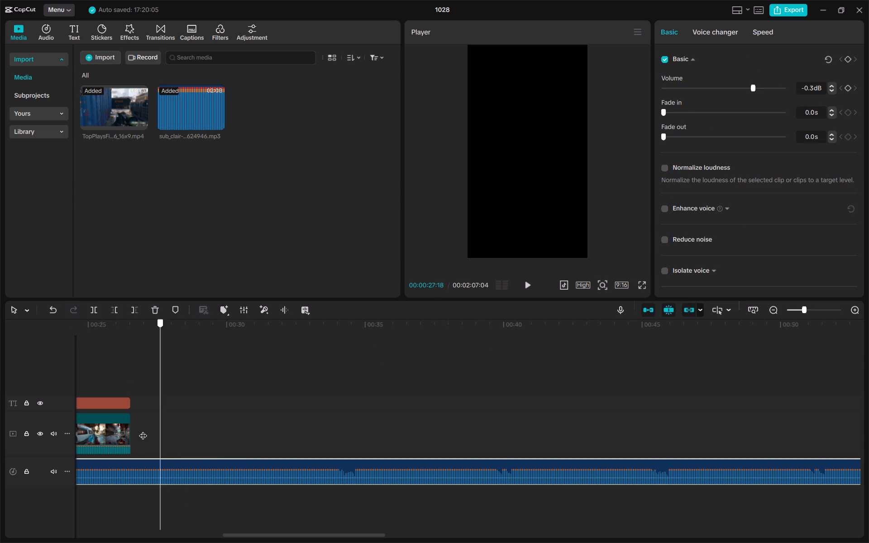
left_click_drag(143, 430, 131, 430)
left_click(91, 314)
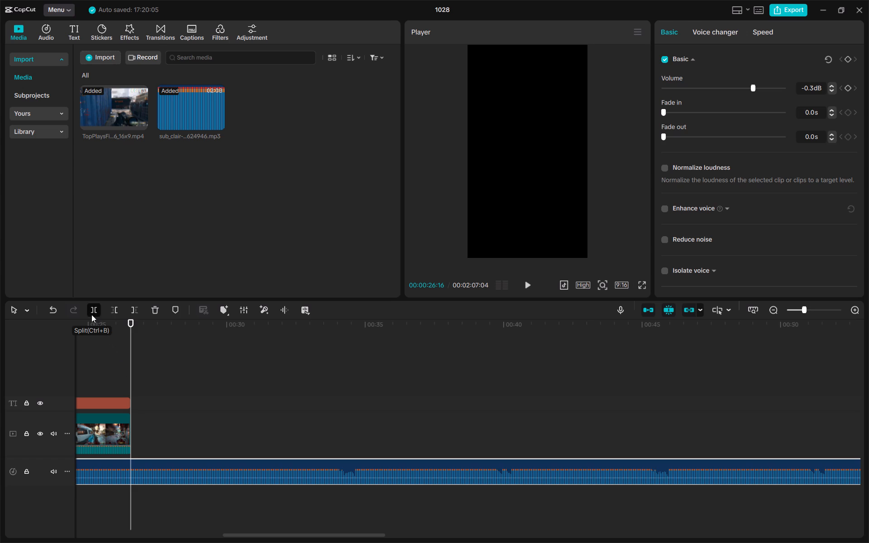
left_click(158, 314)
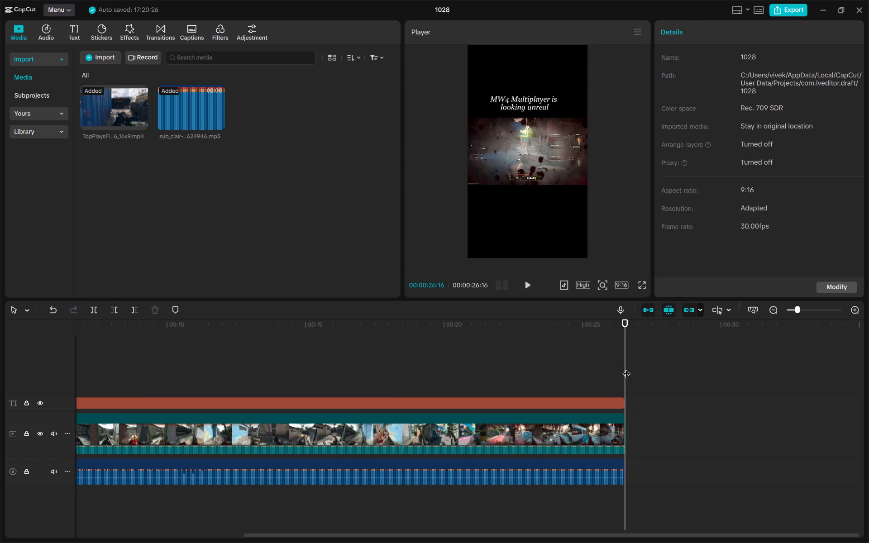
Play the edit from the start and set the phonk track's volume to -1.8 dB, trying lower levels before settling, and deselect it.
left_click_drag(626, 368, 27, 381)
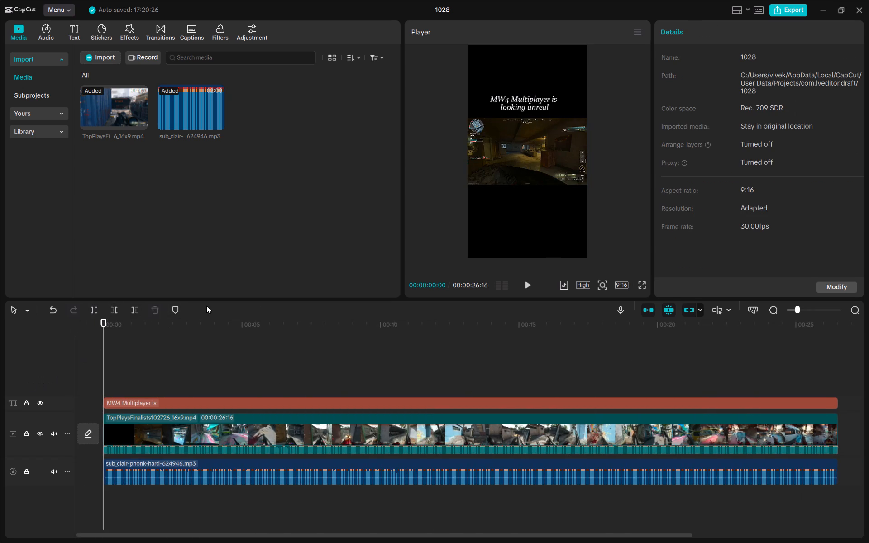
key("space")
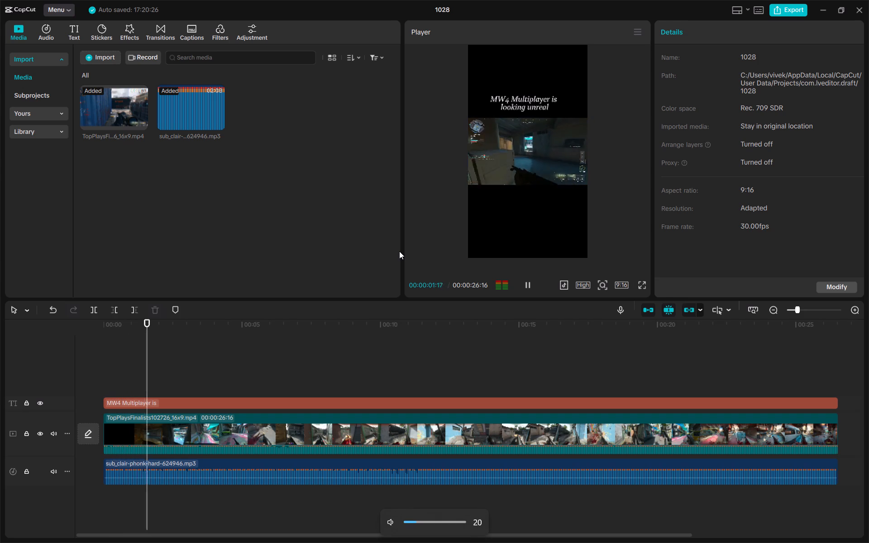
left_click(241, 477)
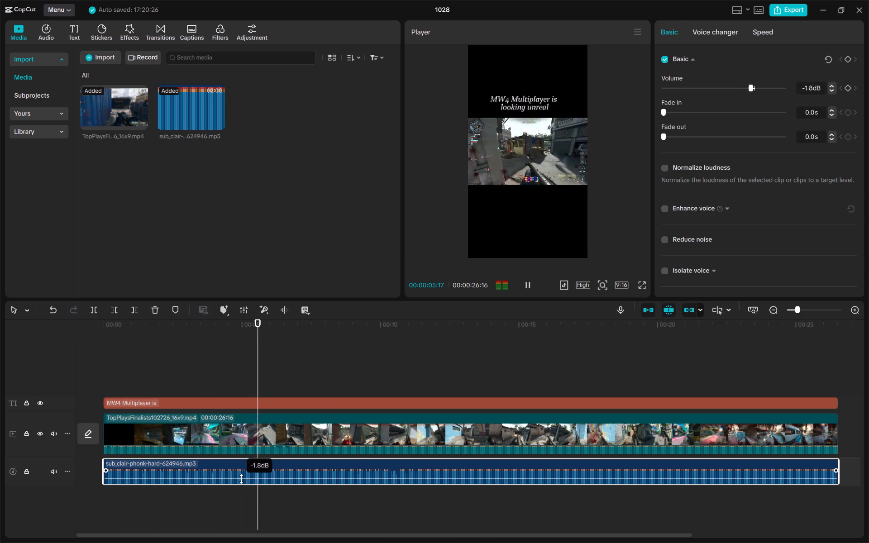
left_click(242, 478)
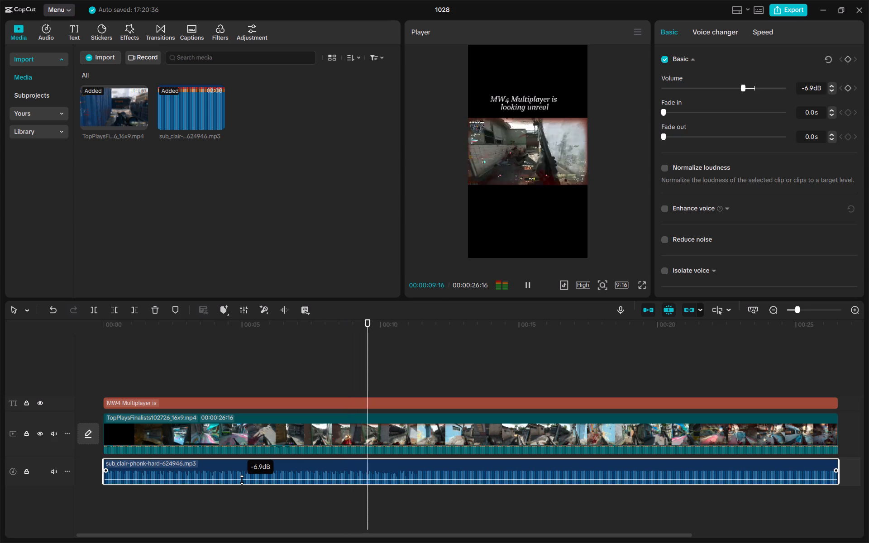
left_click(242, 479)
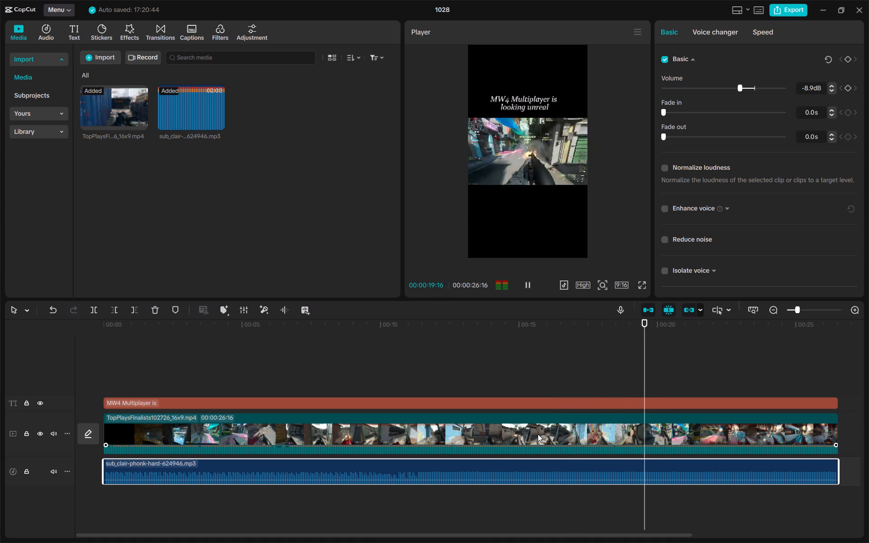
left_click(490, 481)
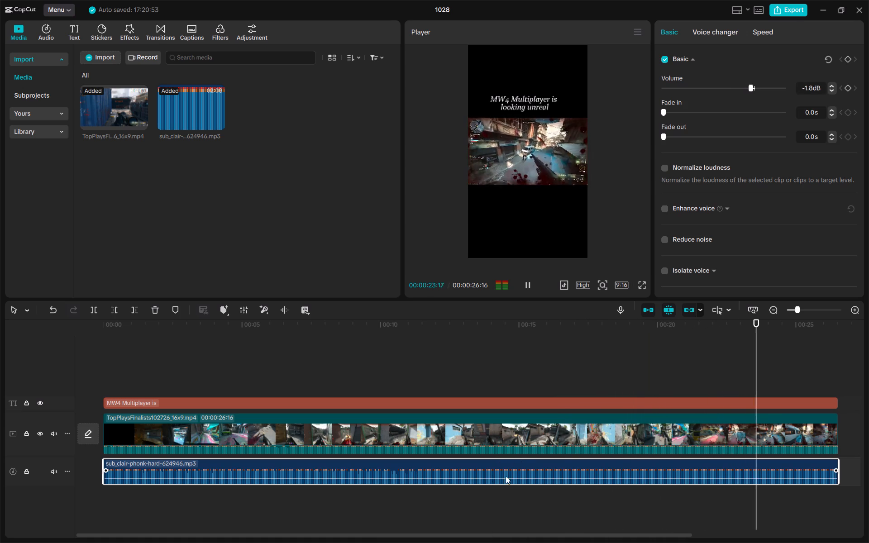
left_click_drag(774, 369, 674, 373)
left_click(674, 373)
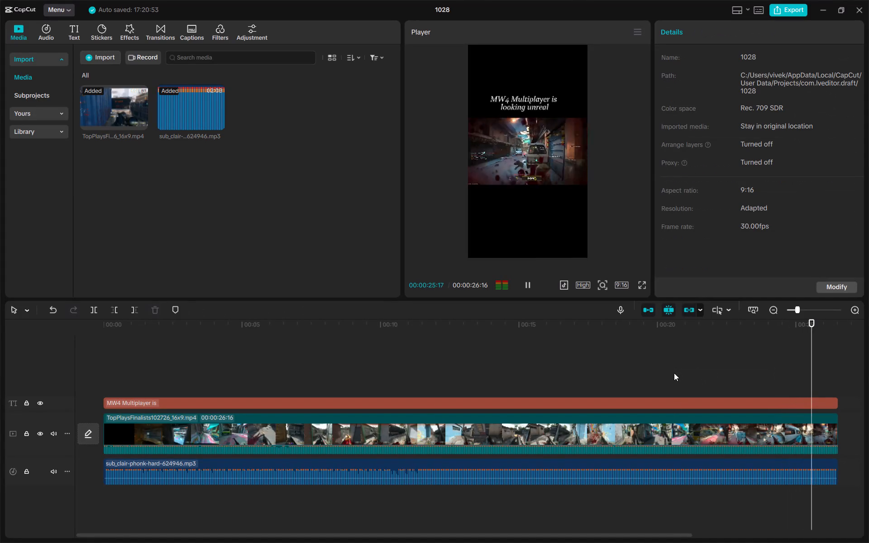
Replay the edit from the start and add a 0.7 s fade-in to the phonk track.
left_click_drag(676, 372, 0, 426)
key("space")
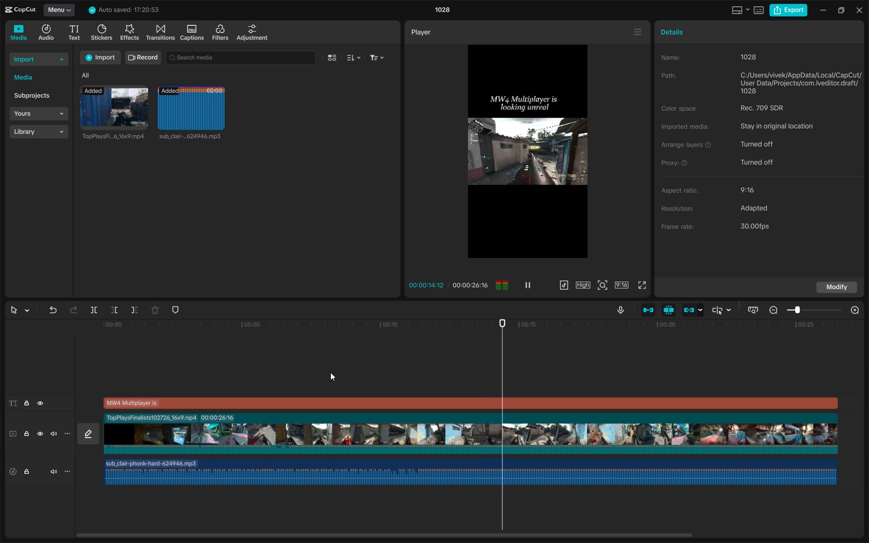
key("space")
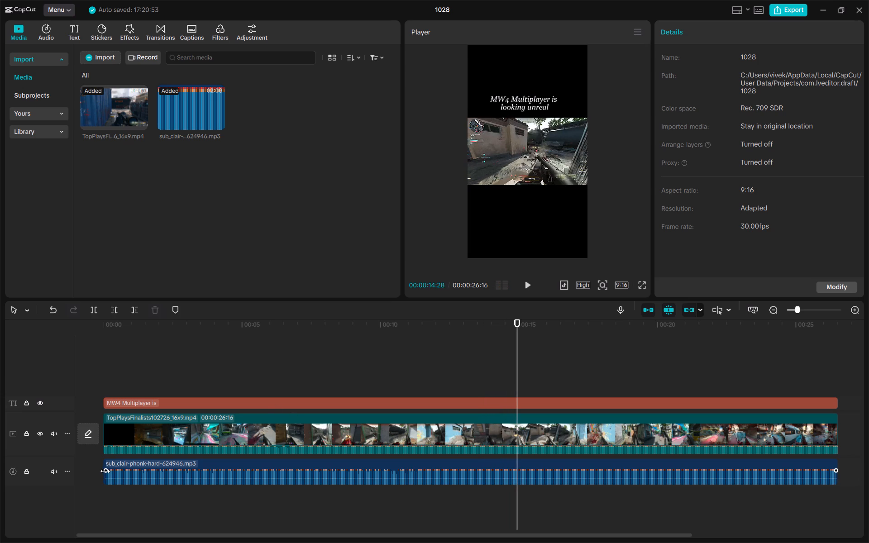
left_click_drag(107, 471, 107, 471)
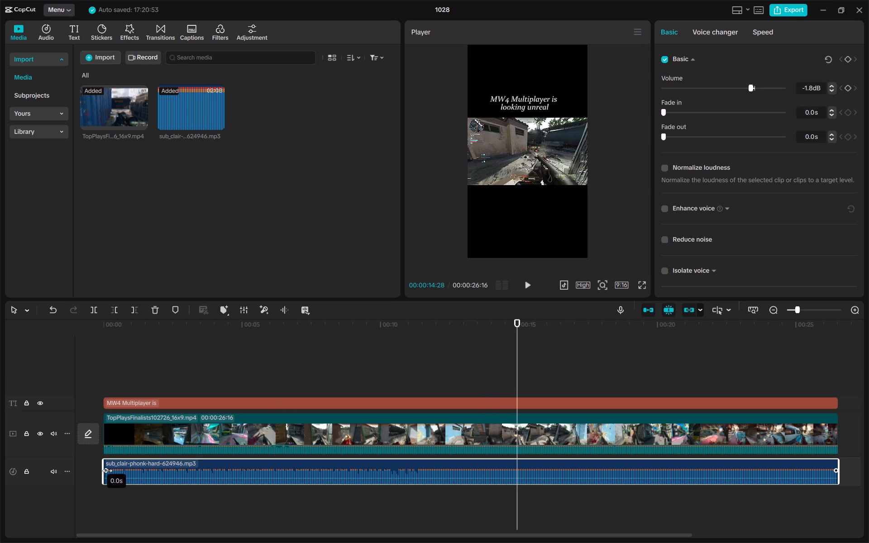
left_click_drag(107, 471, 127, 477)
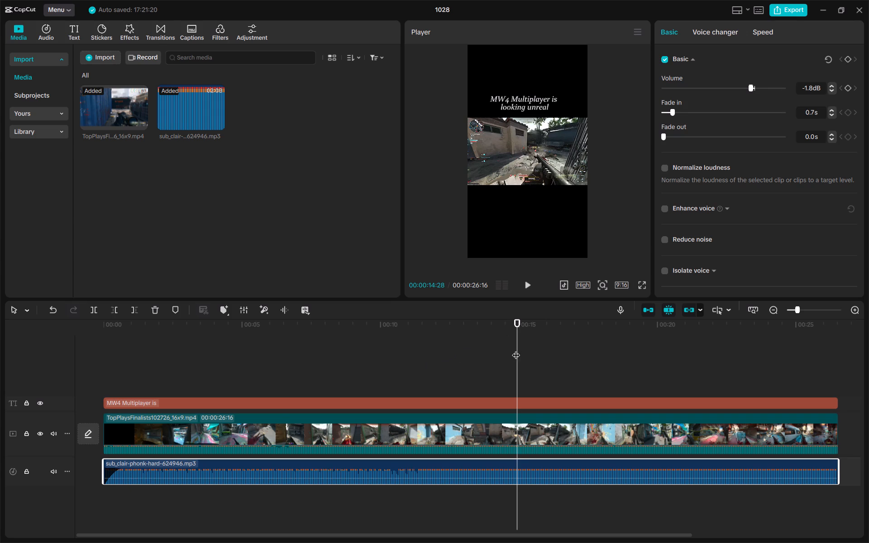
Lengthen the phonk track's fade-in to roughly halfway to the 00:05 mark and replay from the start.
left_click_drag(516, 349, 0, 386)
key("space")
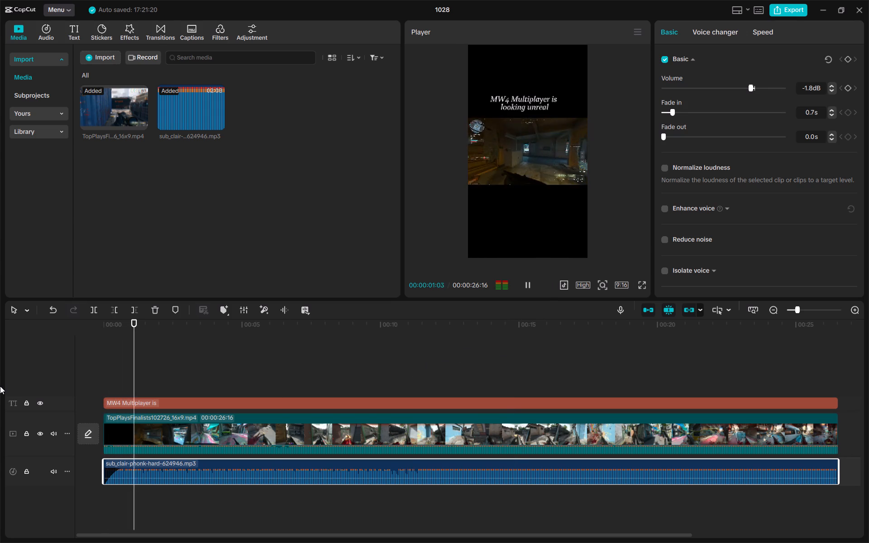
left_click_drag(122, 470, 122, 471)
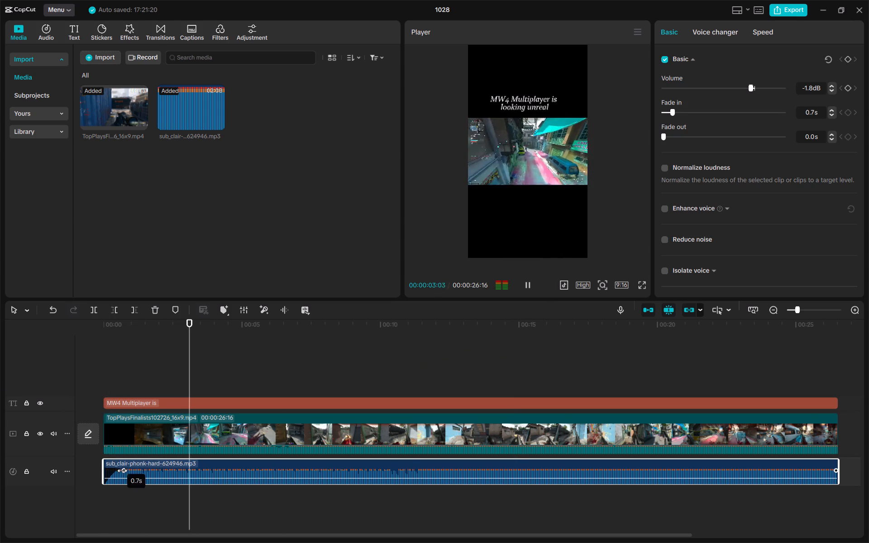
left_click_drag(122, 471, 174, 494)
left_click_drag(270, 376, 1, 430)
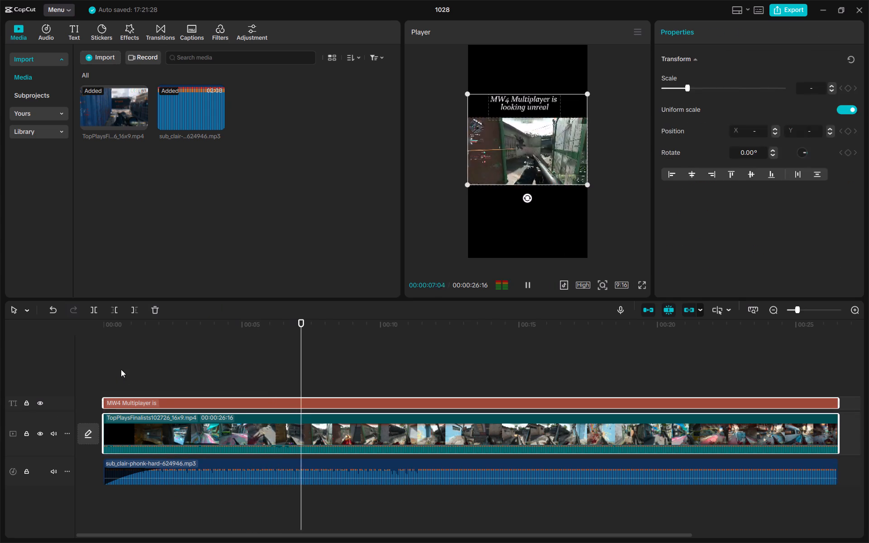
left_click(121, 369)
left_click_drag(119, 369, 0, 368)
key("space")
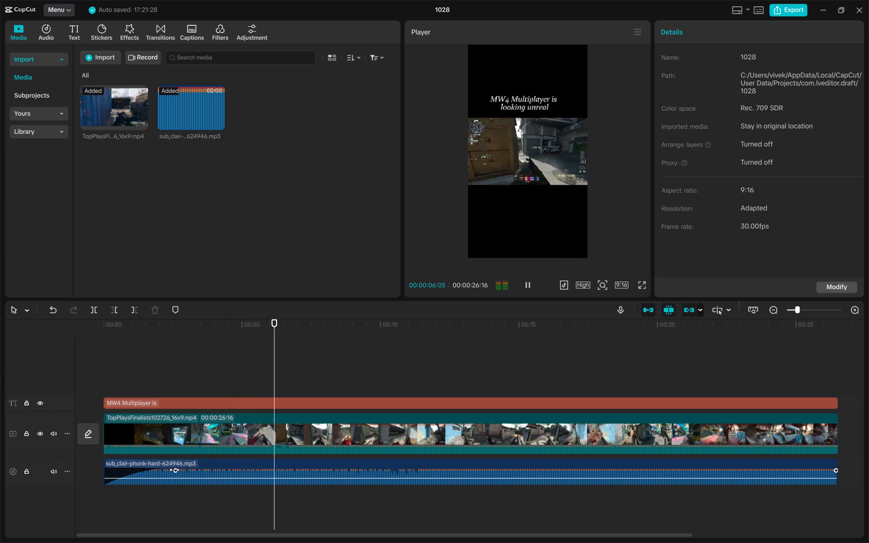
Shorten the phonk track's fade-in to about 0.9 s and replay the edit from the start.
left_click_drag(175, 470, 128, 471)
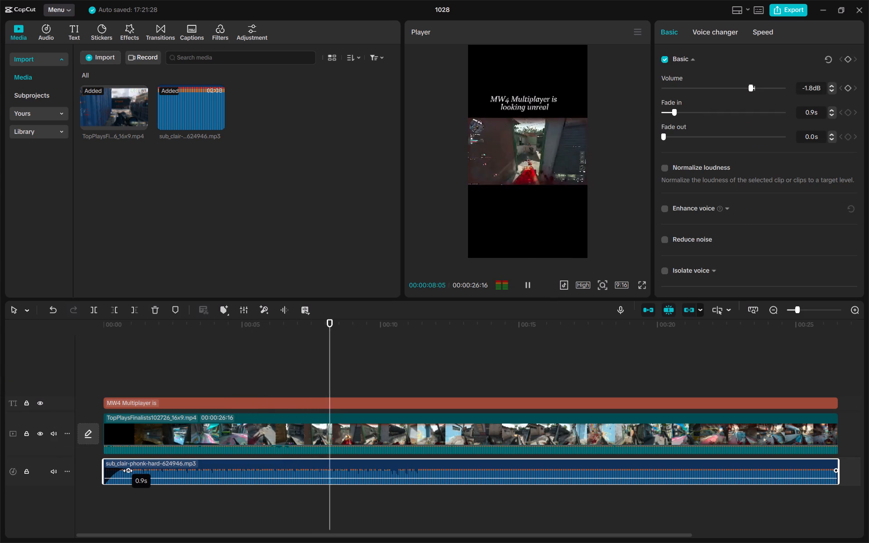
left_click_drag(128, 471, 137, 469)
left_click(128, 400)
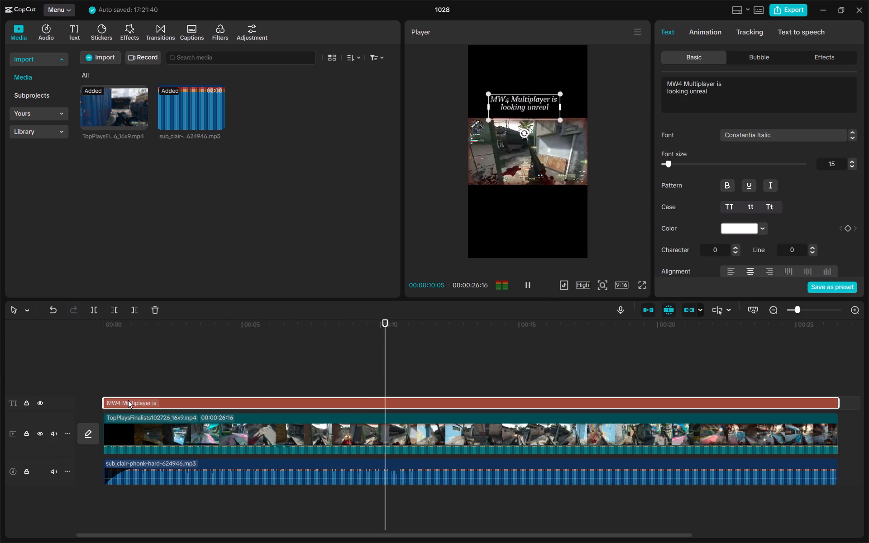
left_click(116, 384)
left_click_drag(113, 380, 61, 376)
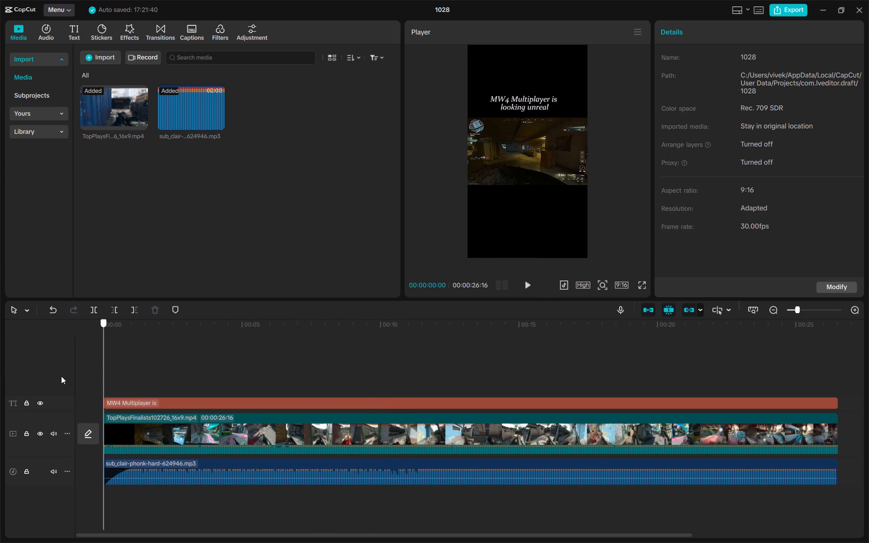
key("space")
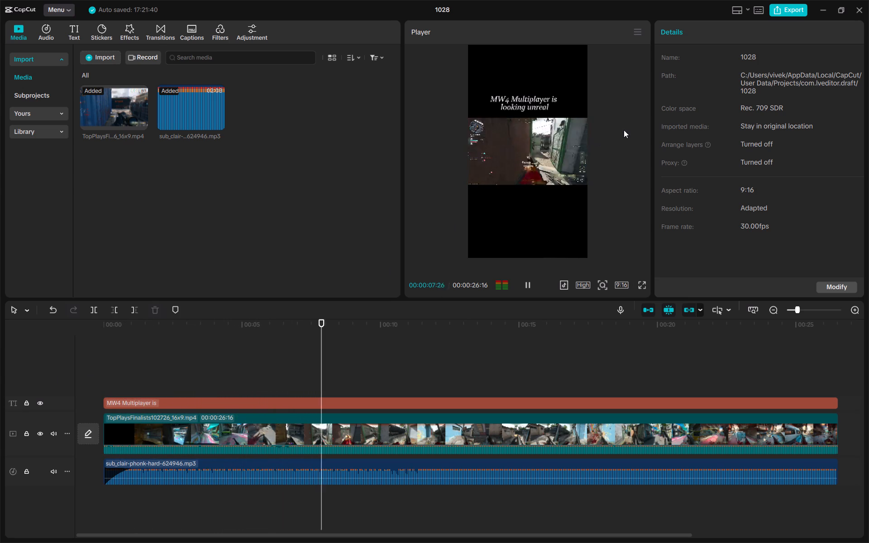
Export the video to the Downloads folder as a 4K mp4 at 60fps and dismiss the sharing options.
left_click(797, 11)
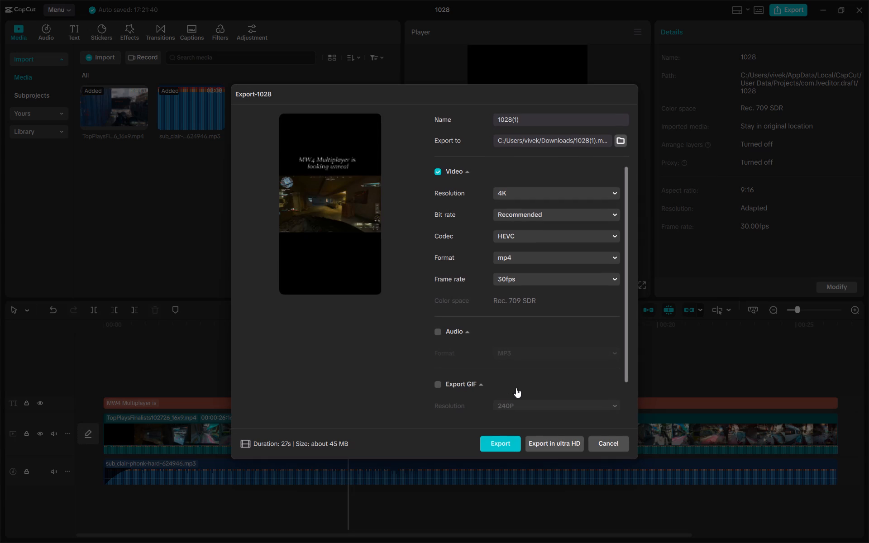
left_click(538, 276)
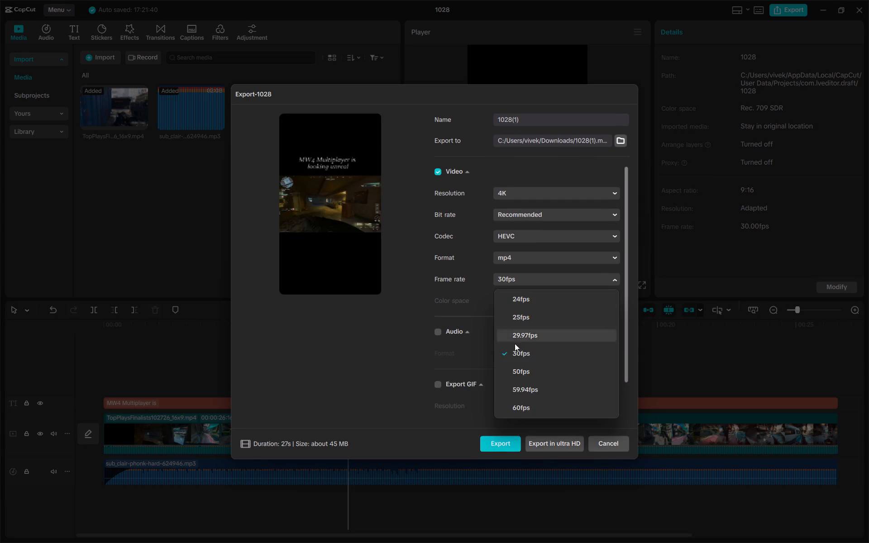
left_click(525, 407)
left_click(502, 443)
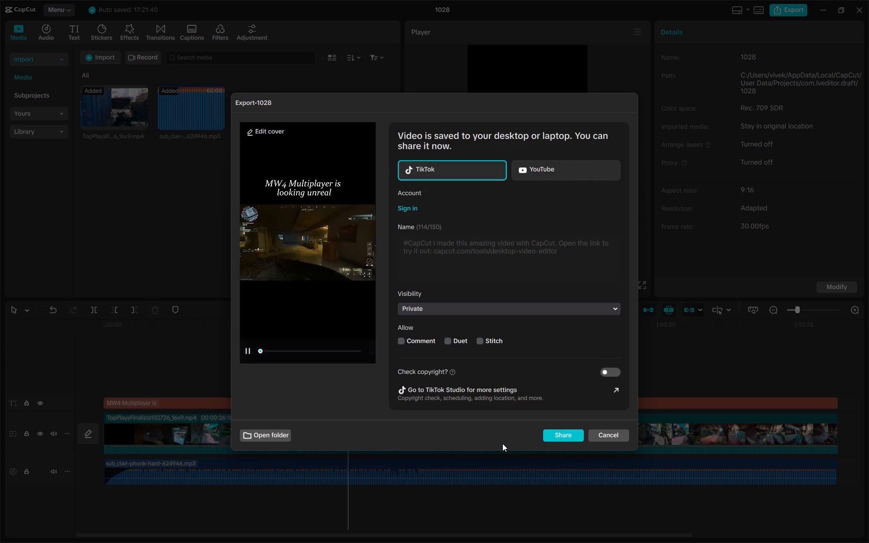
left_click(607, 438)
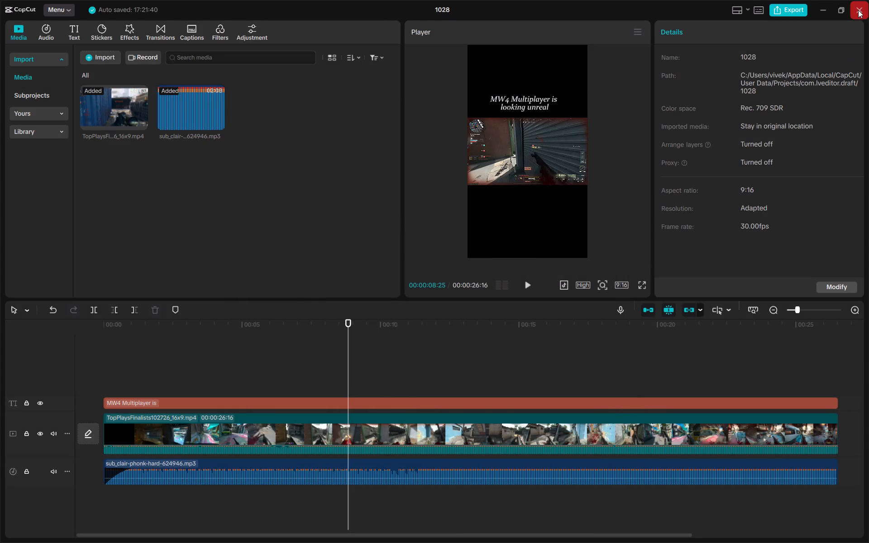
Close the project and exit CapCut, returning to the Call of Duty brief in the browser.
left_click(858, 10)
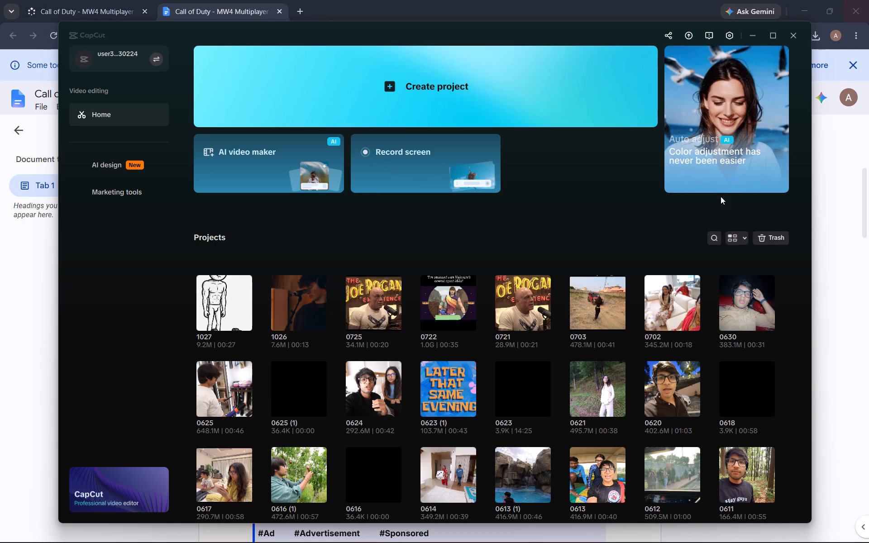
left_click(793, 35)
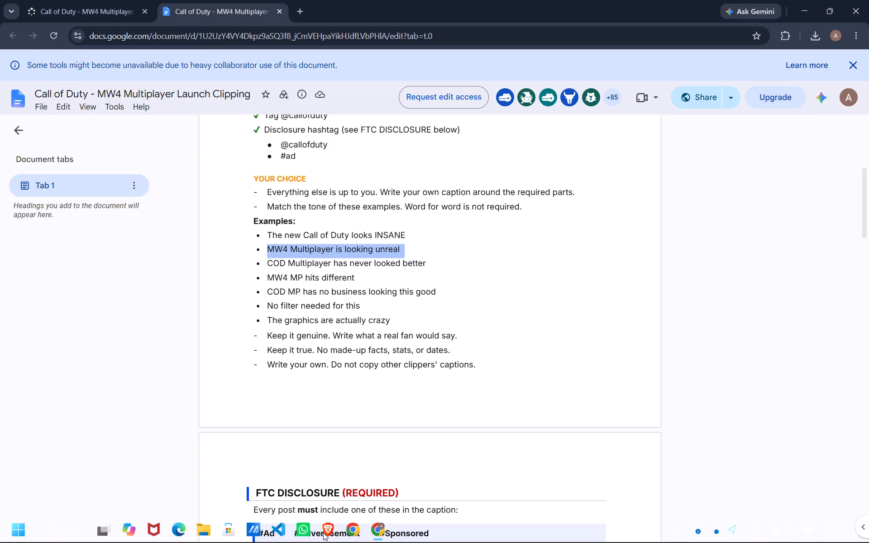
Open Windows search and choose one of its entries.
left_click(62, 531)
left_click(88, 189)
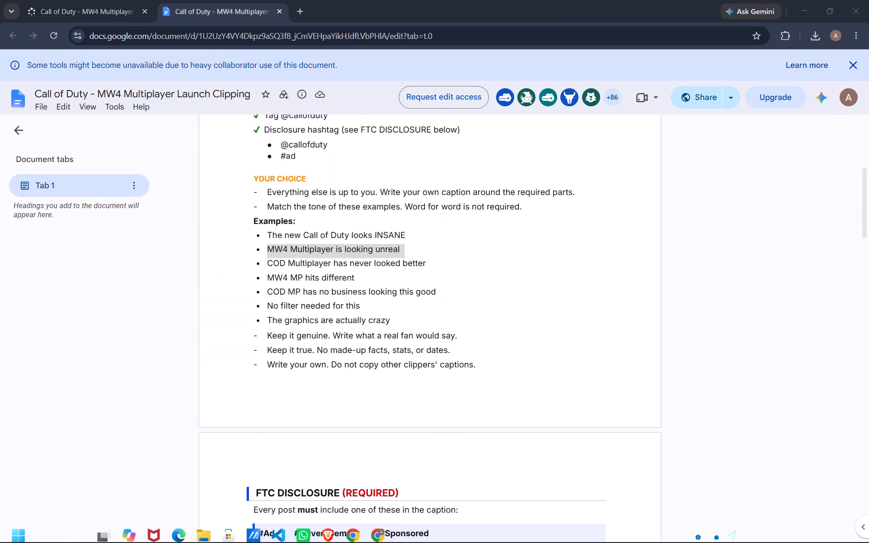